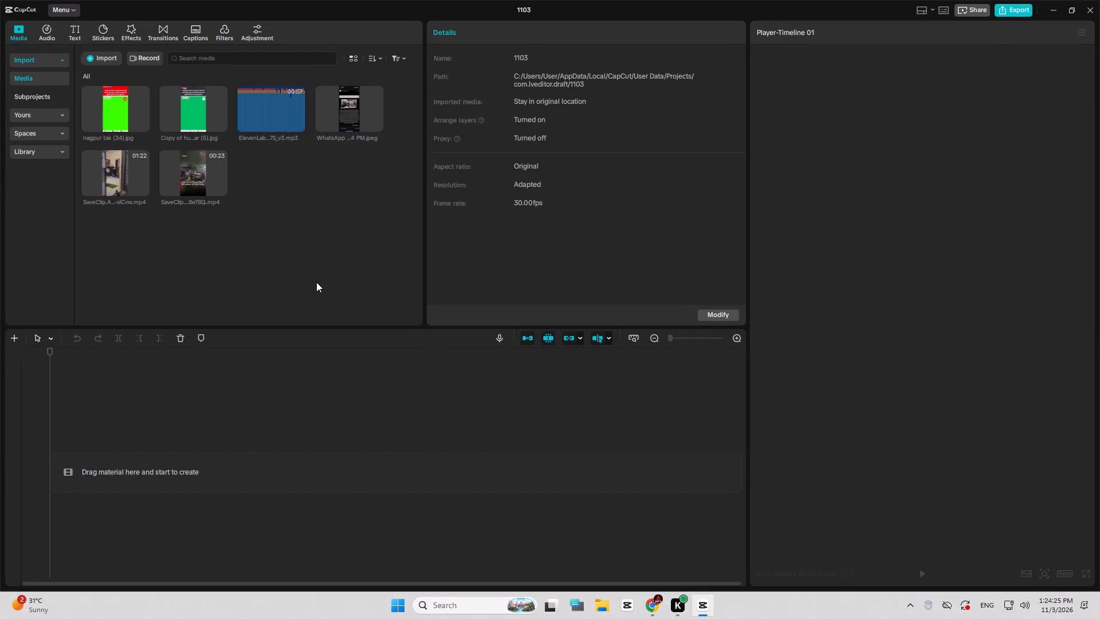
# Place the ElevenLabs voiceover MP3 on the timeline's audio track, starting at 00:00.
pyautogui.click(302, 273)
pyautogui.moveTo(278, 113); pyautogui.dragTo(103, 473)
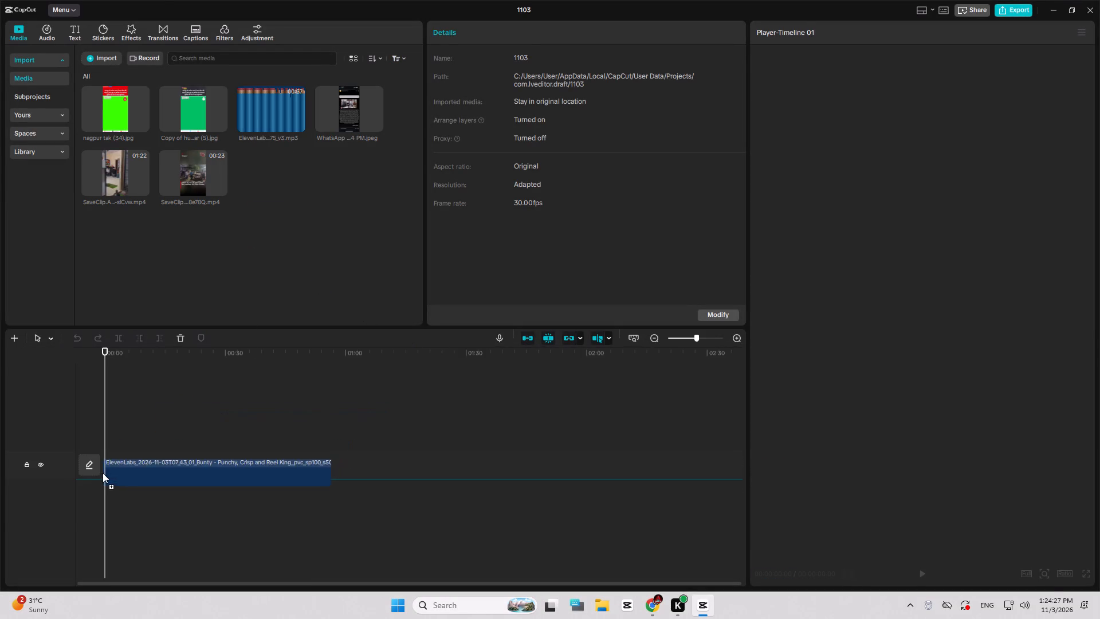
pyautogui.moveTo(153, 516); pyautogui.dragTo(154, 496)
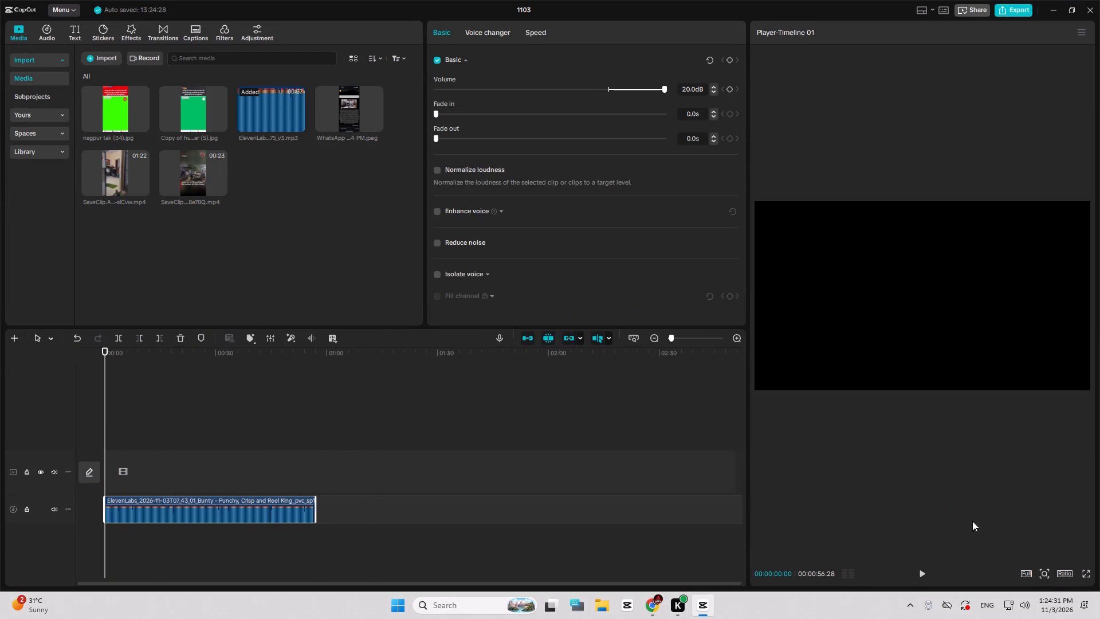
# Set the project's aspect ratio to 9:16.
pyautogui.click(1061, 571)
pyautogui.click(1051, 532)
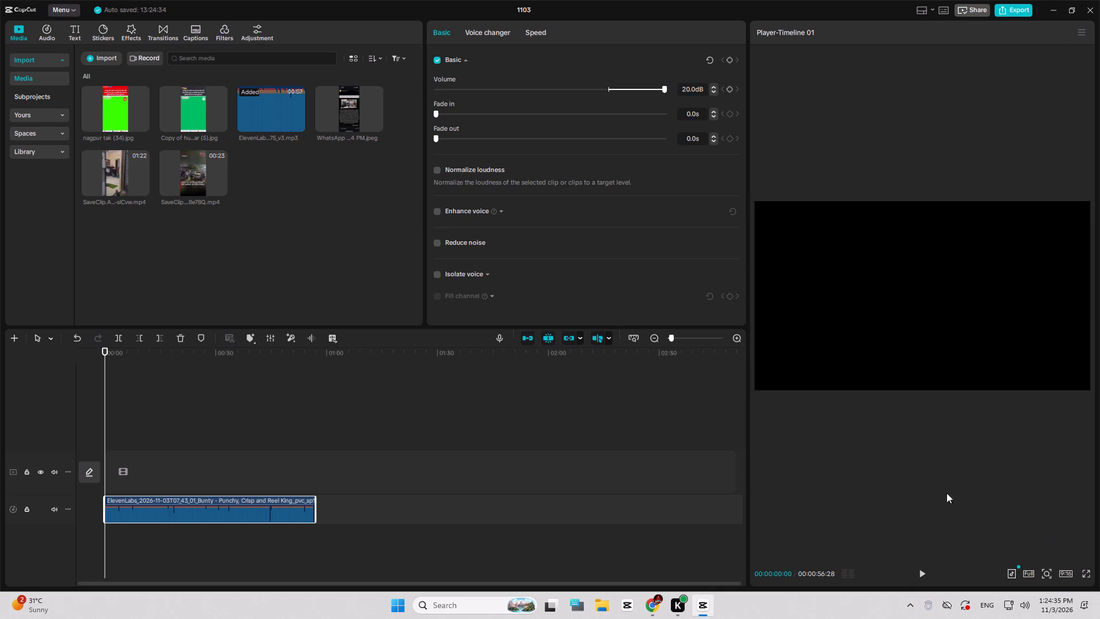
# Set the voiceover clip's speed to 1.15x.
pyautogui.click(533, 32)
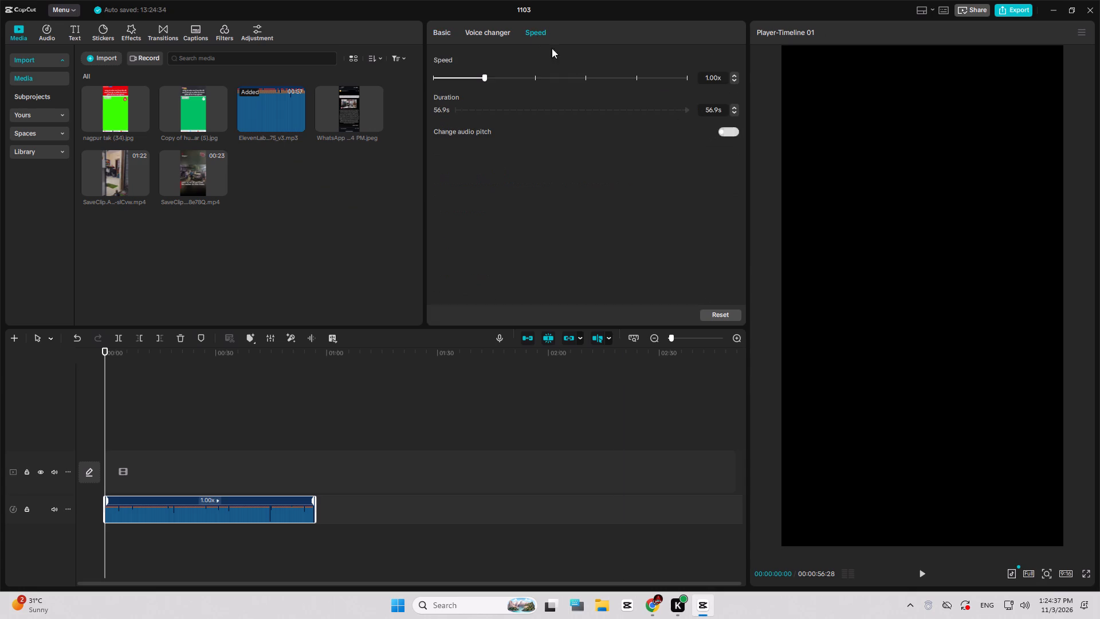
pyautogui.moveTo(710, 77); pyautogui.dragTo(725, 75)
pyautogui.press('1')
pyautogui.press('5')
pyautogui.click(614, 210)
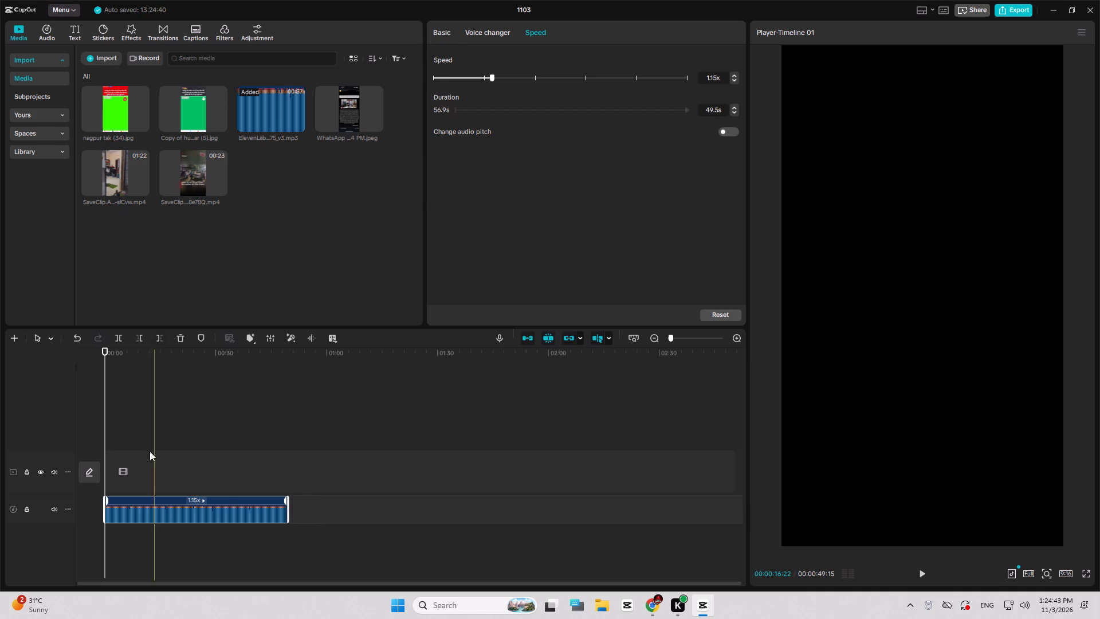
# Split the voiceover at about 0.1 s and at both edges of the quiet gaps near 3 s and 6.3 s.
pyautogui.keyDown('ctrl'); pyautogui.scroll(20, 143, 477); pyautogui.keyUp('ctrl')
pyautogui.keyDown('ctrl'); pyautogui.scroll(1, 143, 477); pyautogui.keyUp('ctrl')
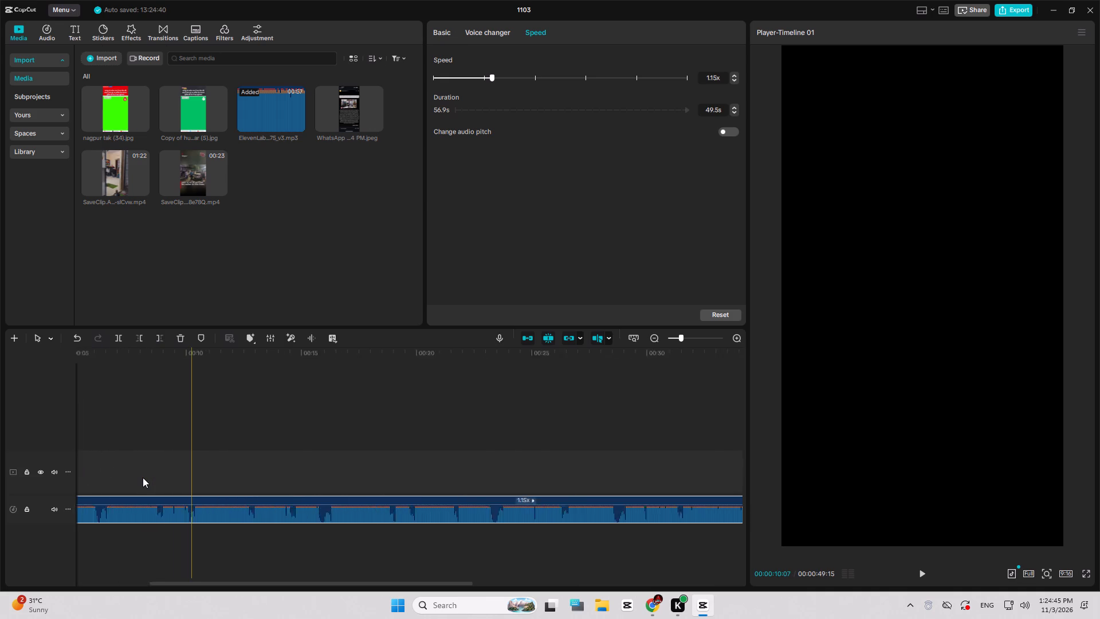
pyautogui.keyDown('ctrl'); pyautogui.scroll(1, 143, 477); pyautogui.keyUp('ctrl')
pyautogui.click(142, 478)
pyautogui.keyDown('ctrl'); pyautogui.scroll(8, 144, 478); pyautogui.keyUp('ctrl')
pyautogui.click(144, 478)
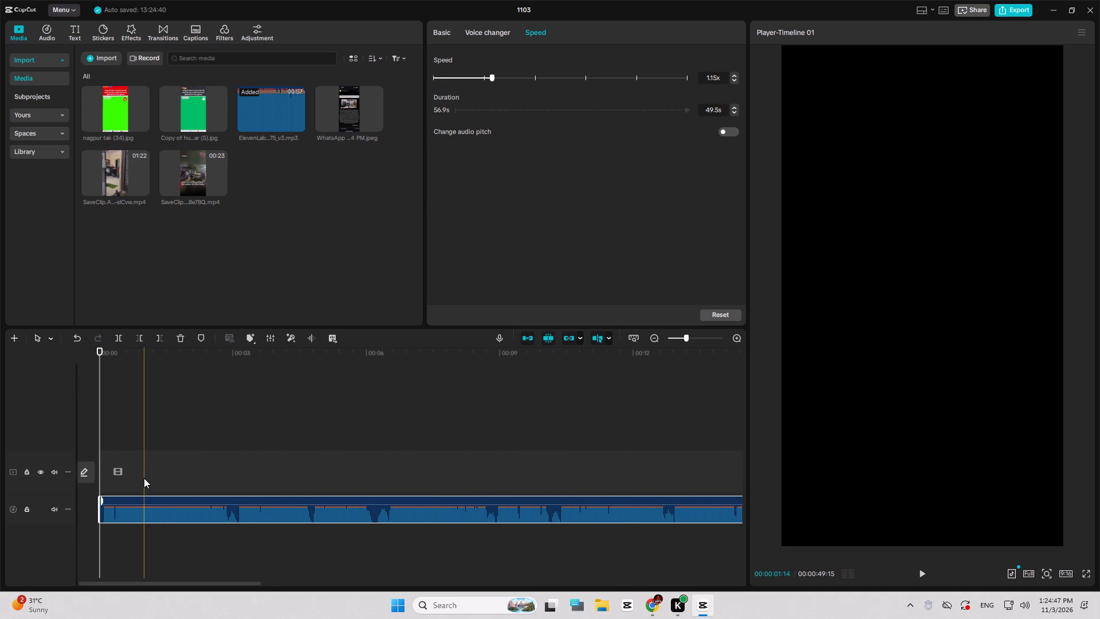
pyautogui.press('b')
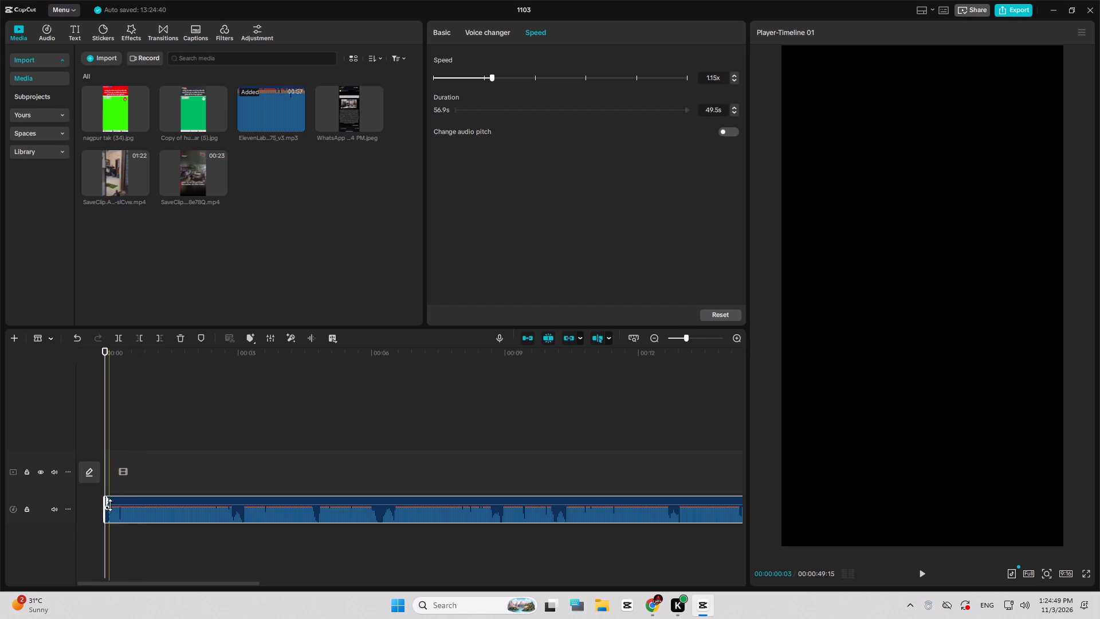
pyautogui.click(109, 514)
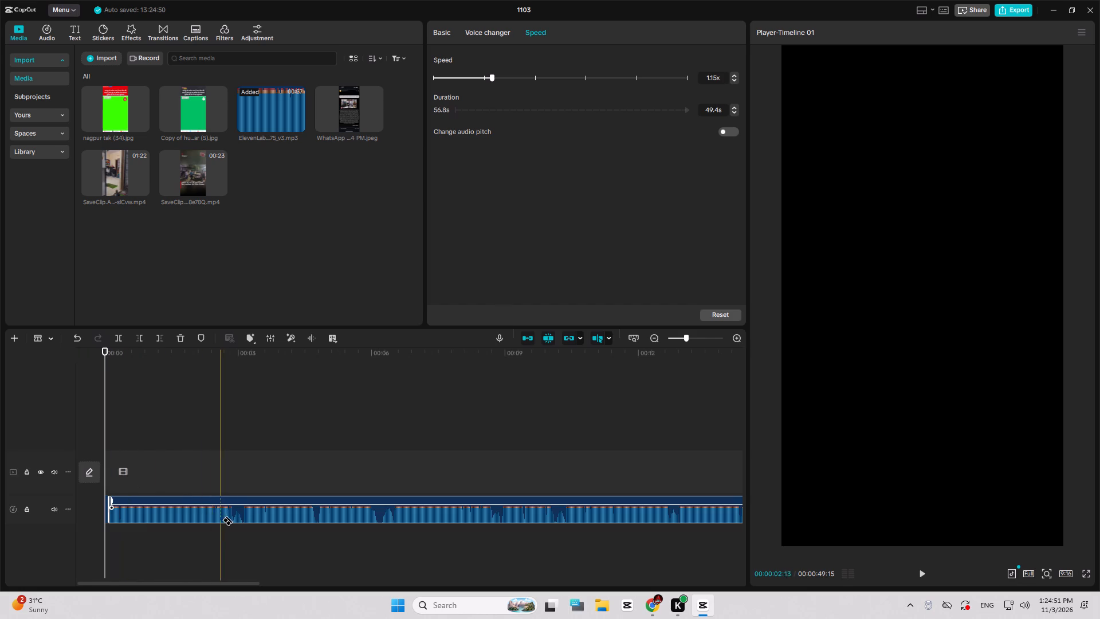
pyautogui.click(233, 519)
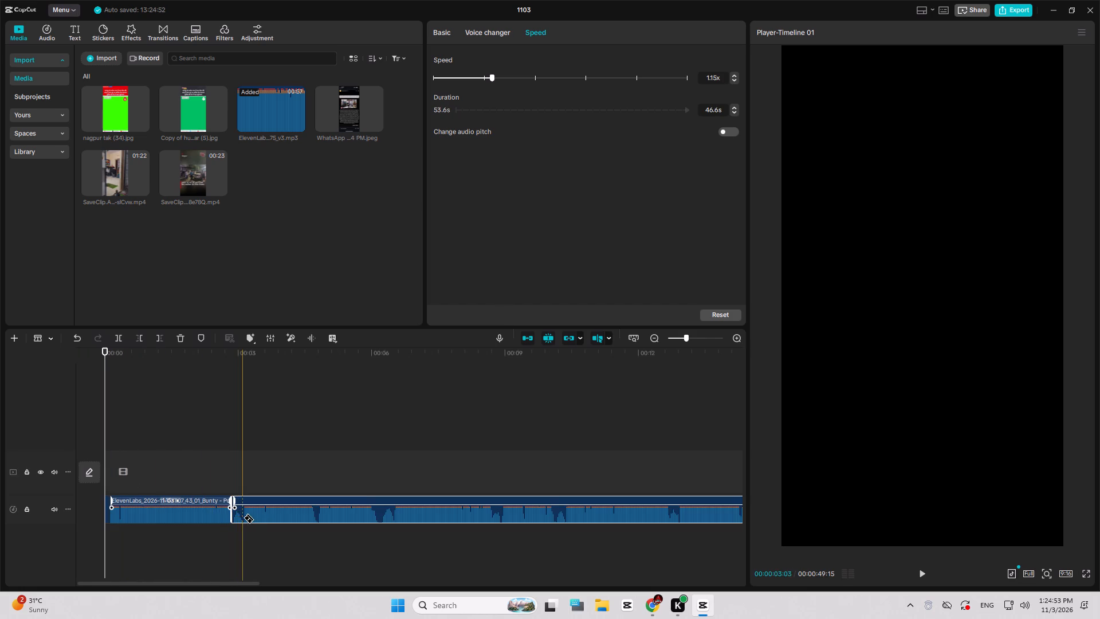
pyautogui.click(243, 518)
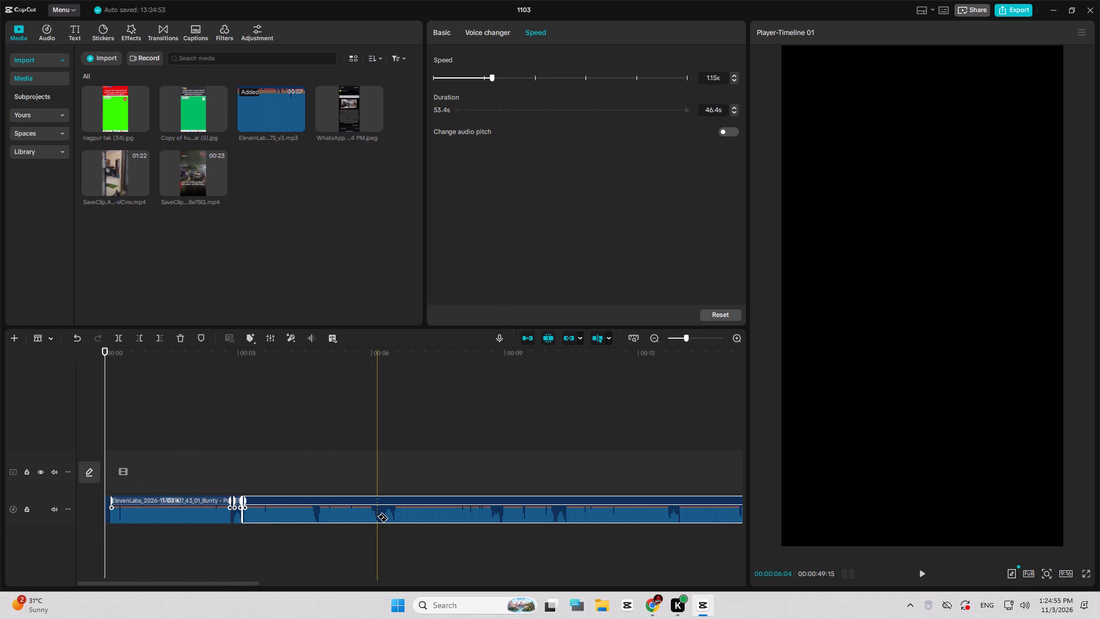
pyautogui.click(377, 516)
pyautogui.click(394, 515)
pyautogui.moveTo(386, 532); pyautogui.dragTo(388, 544)
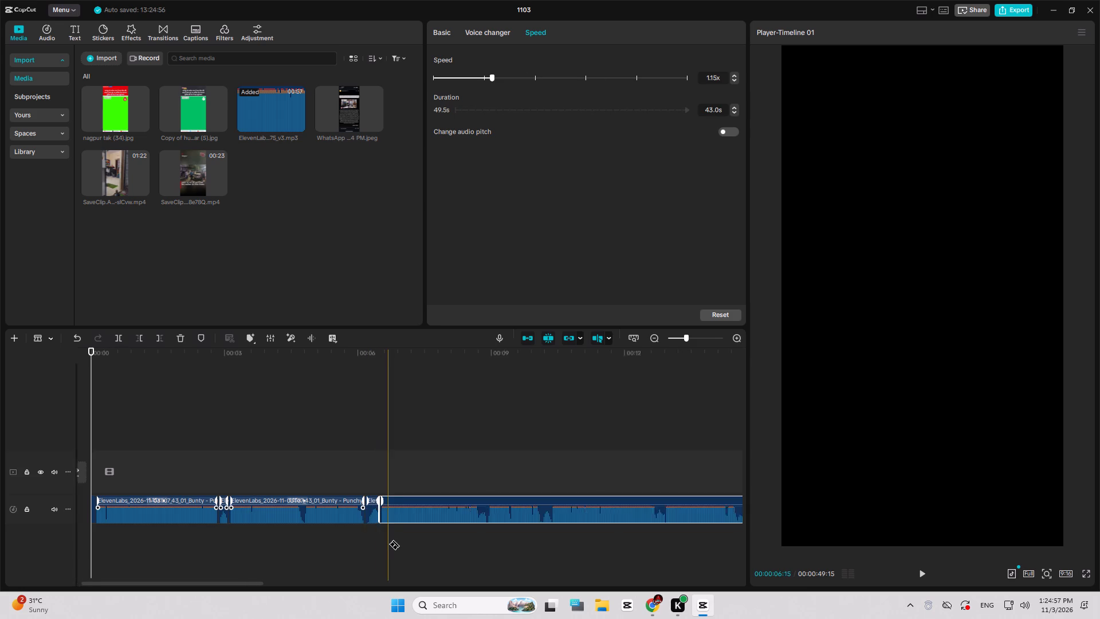
# Split the voiceover at both edges of the quiet gaps near 8.8 s and 10.2 s.
pyautogui.moveTo(388, 544); pyautogui.dragTo(299, 516)
pyautogui.keyDown('ctrl'); pyautogui.scroll(8, 282, 514); pyautogui.keyUp('ctrl')
pyautogui.click(264, 515)
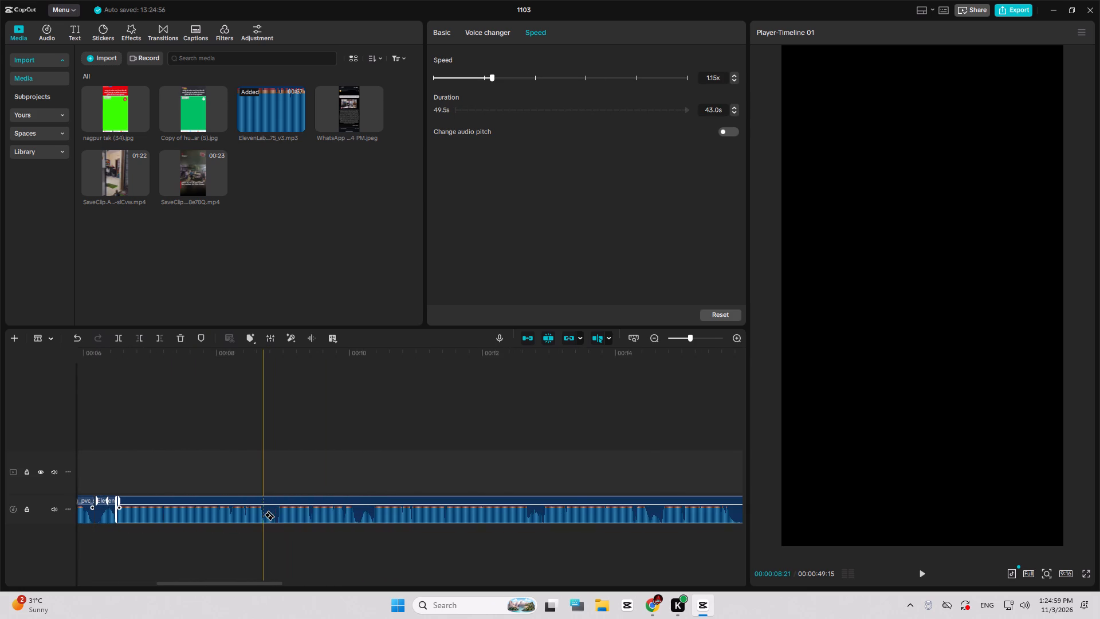
pyautogui.click(277, 507)
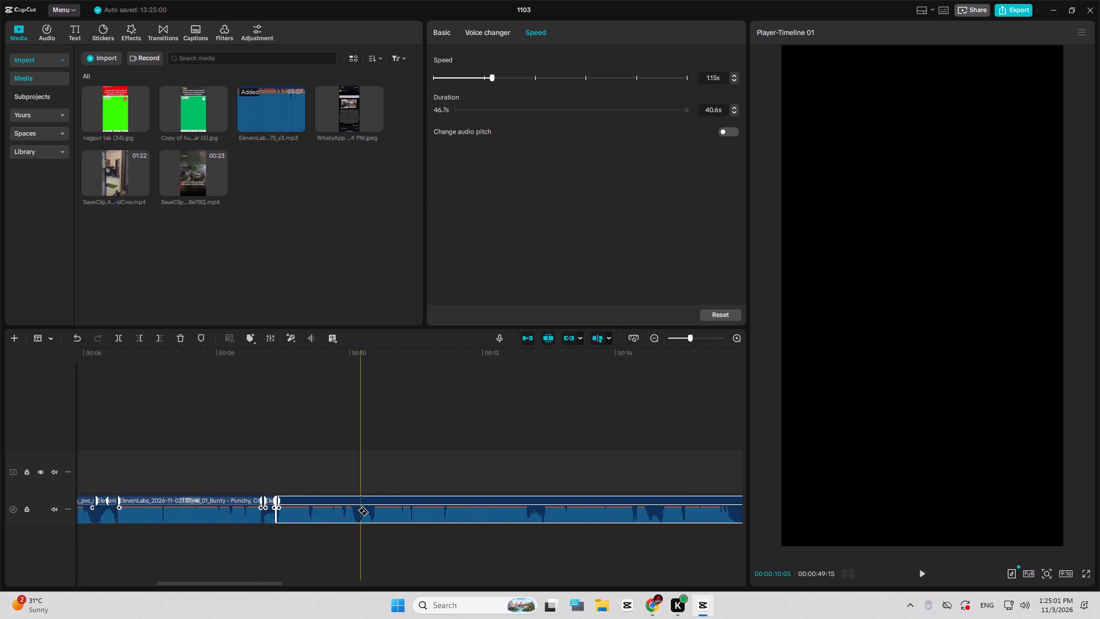
pyautogui.click(356, 511)
pyautogui.click(371, 504)
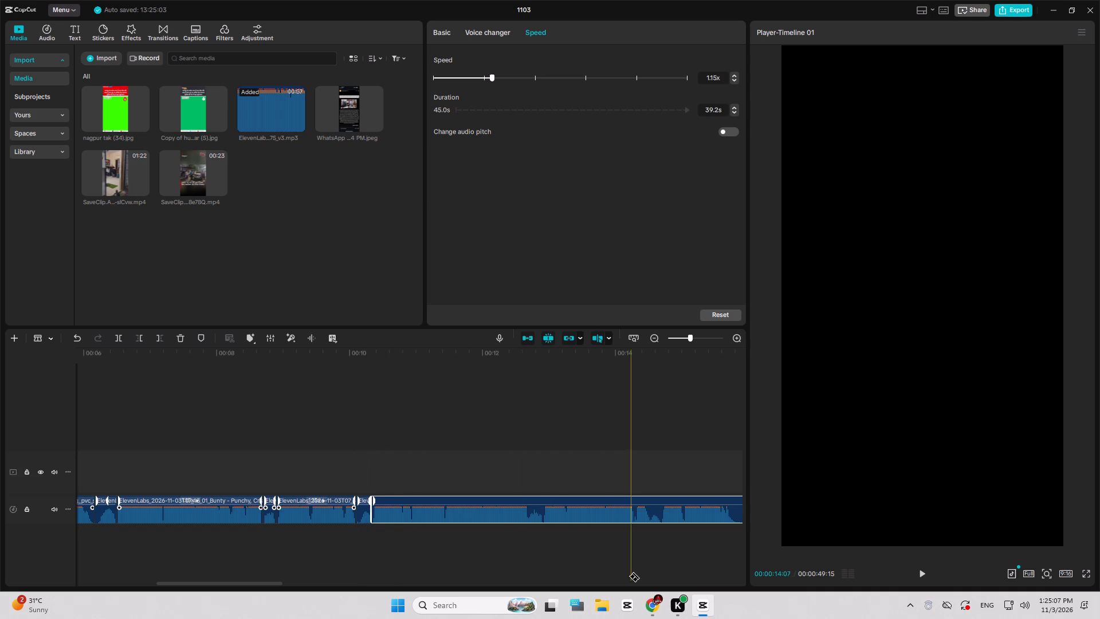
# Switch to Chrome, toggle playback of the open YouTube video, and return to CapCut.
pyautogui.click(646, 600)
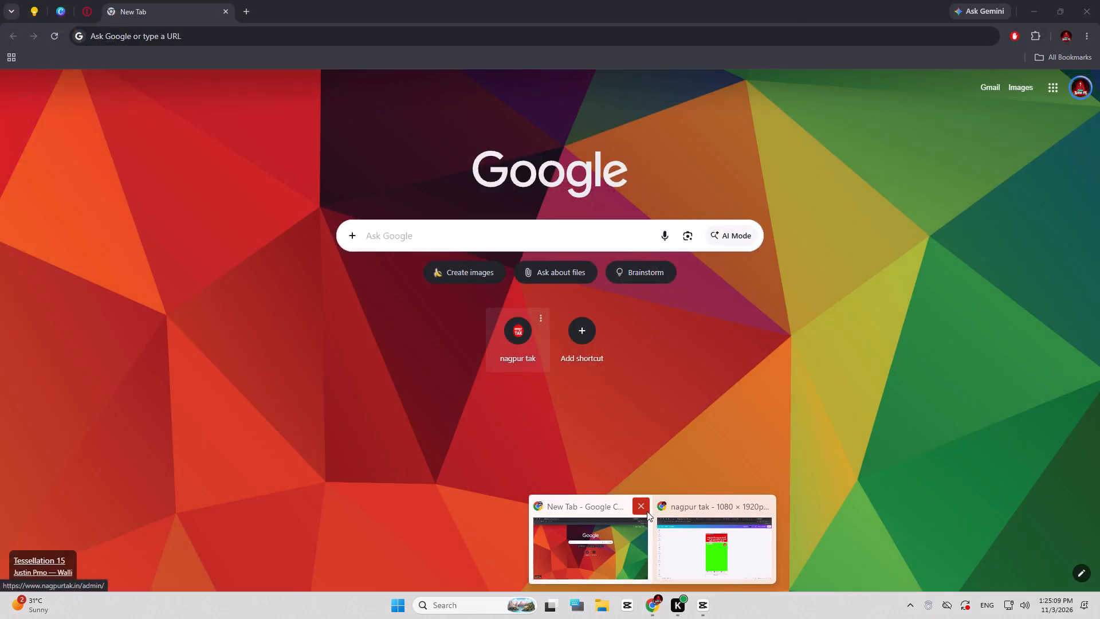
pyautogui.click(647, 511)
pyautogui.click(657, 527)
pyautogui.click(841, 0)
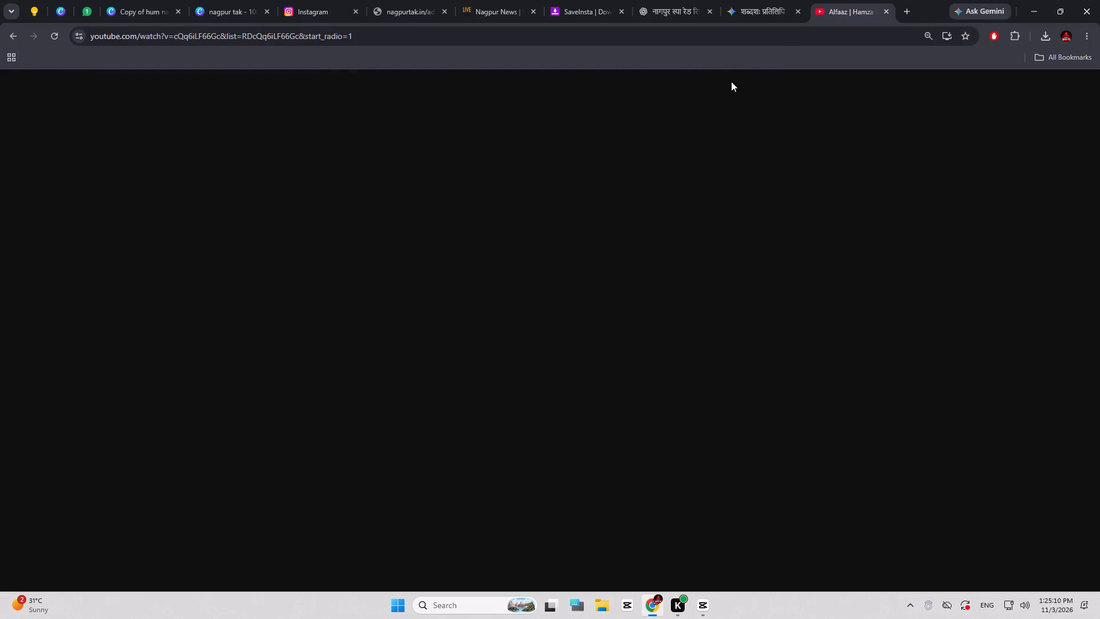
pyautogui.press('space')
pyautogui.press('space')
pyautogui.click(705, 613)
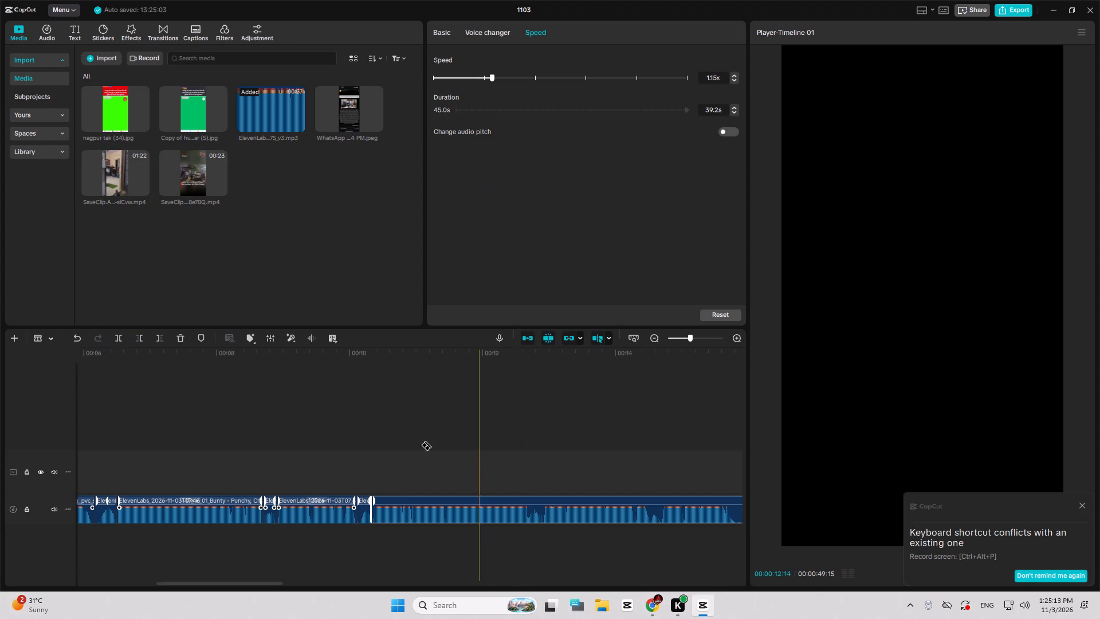
# Split the voiceover at both edges of the quiet gaps near 12.8 s and 14.6 s.
pyautogui.click(529, 510)
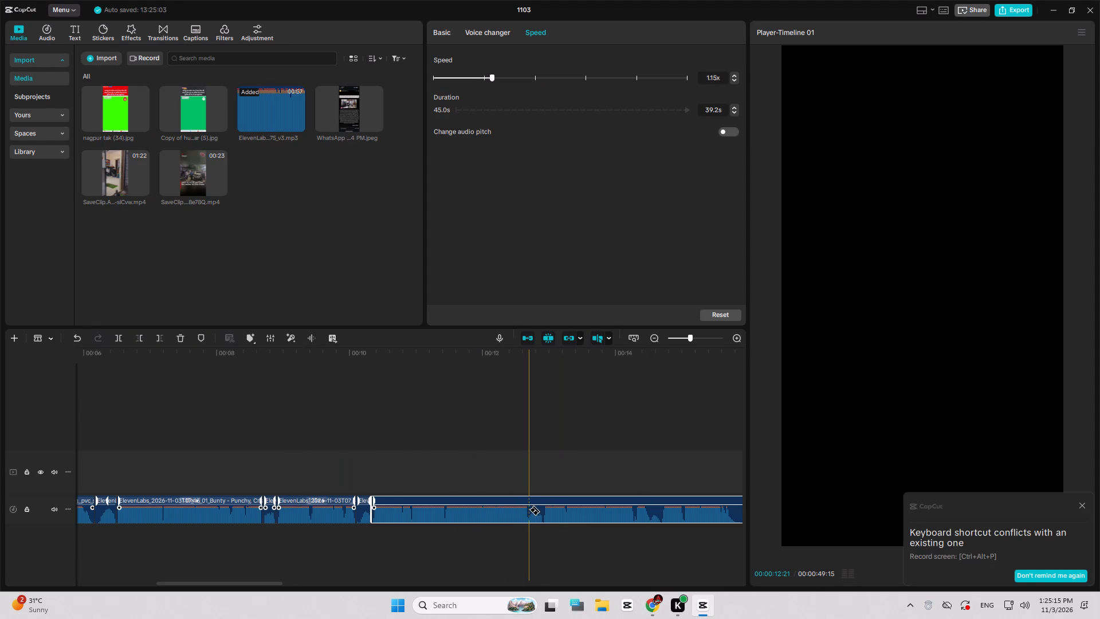
pyautogui.click(543, 508)
pyautogui.moveTo(347, 562); pyautogui.dragTo(366, 553)
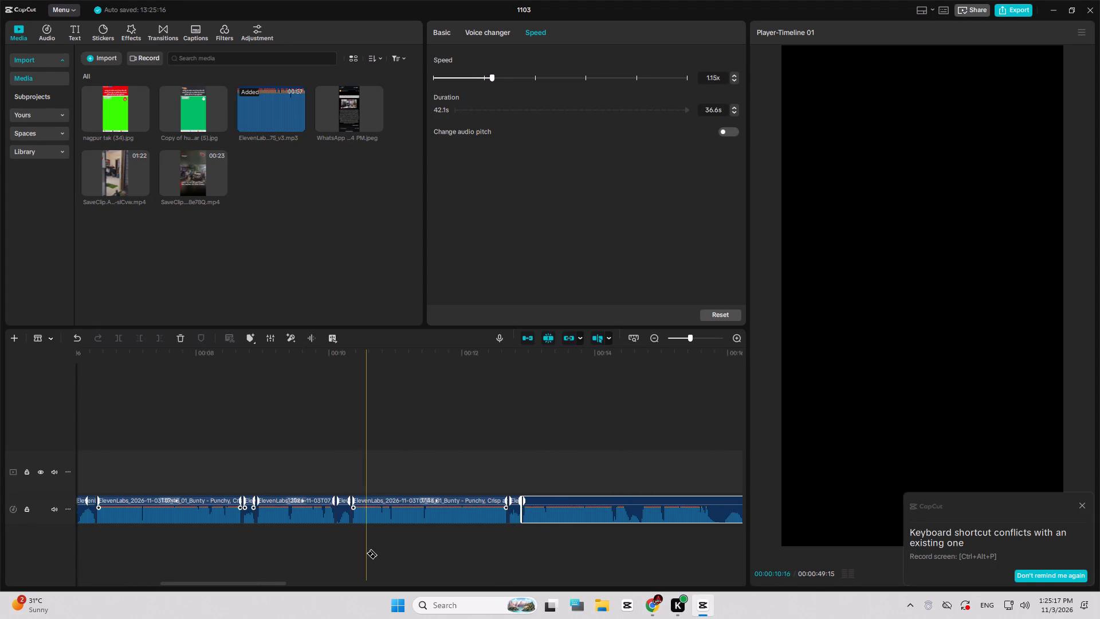
pyautogui.moveTo(366, 553); pyautogui.dragTo(239, 552)
pyautogui.press('space')
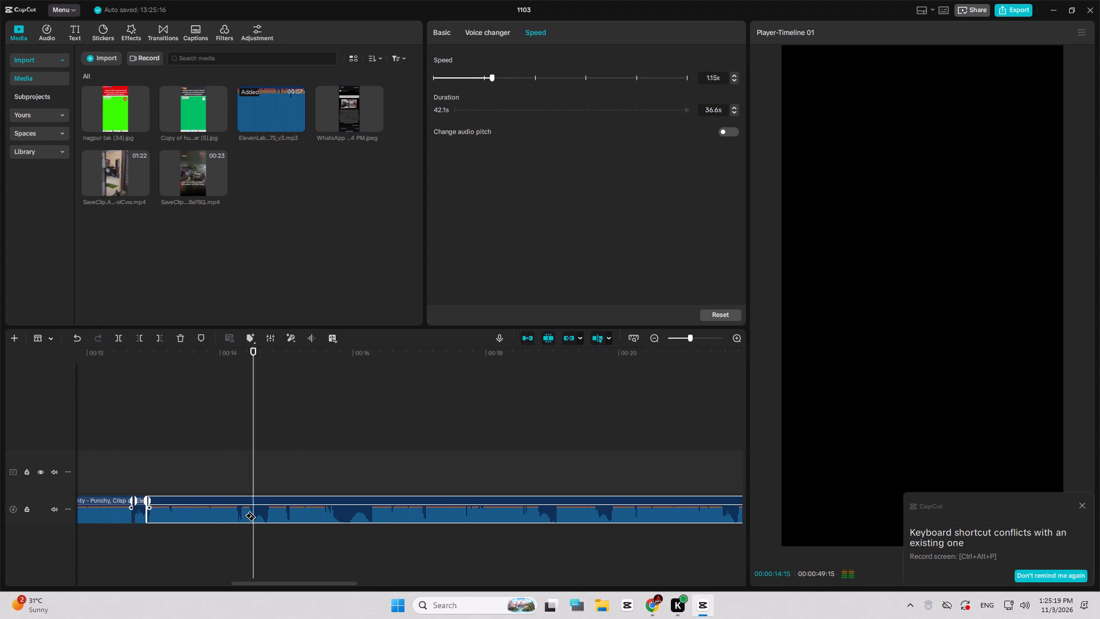
pyautogui.press('space')
pyautogui.click(254, 515)
pyautogui.click(266, 511)
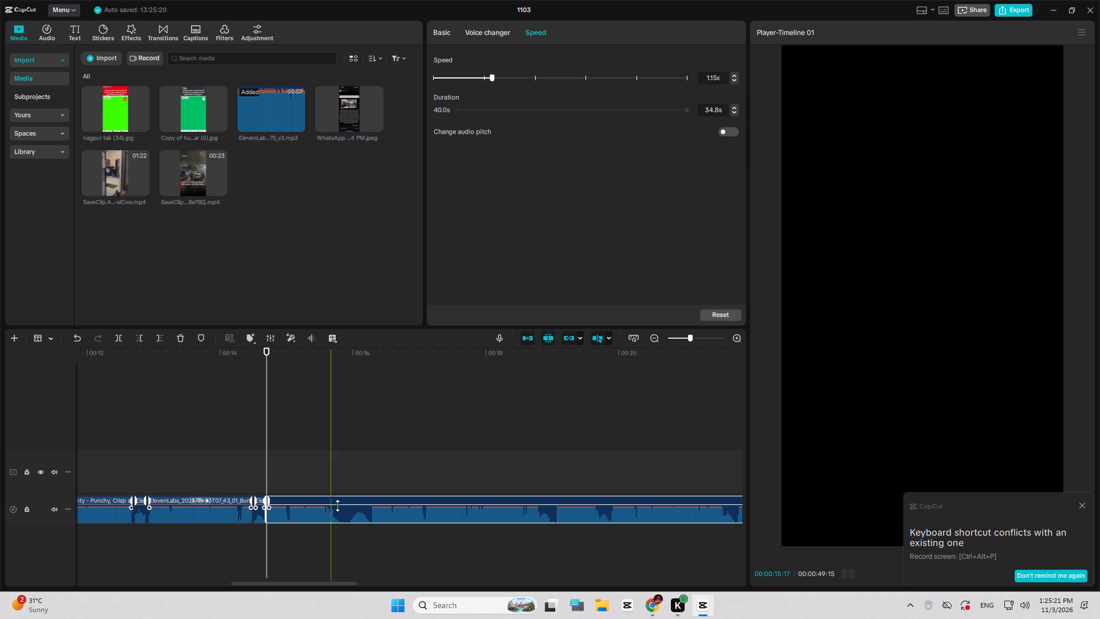
# Split the voiceover at both edges of the quiet gaps near 16 s and 19 s.
pyautogui.click(336, 512)
pyautogui.click(371, 510)
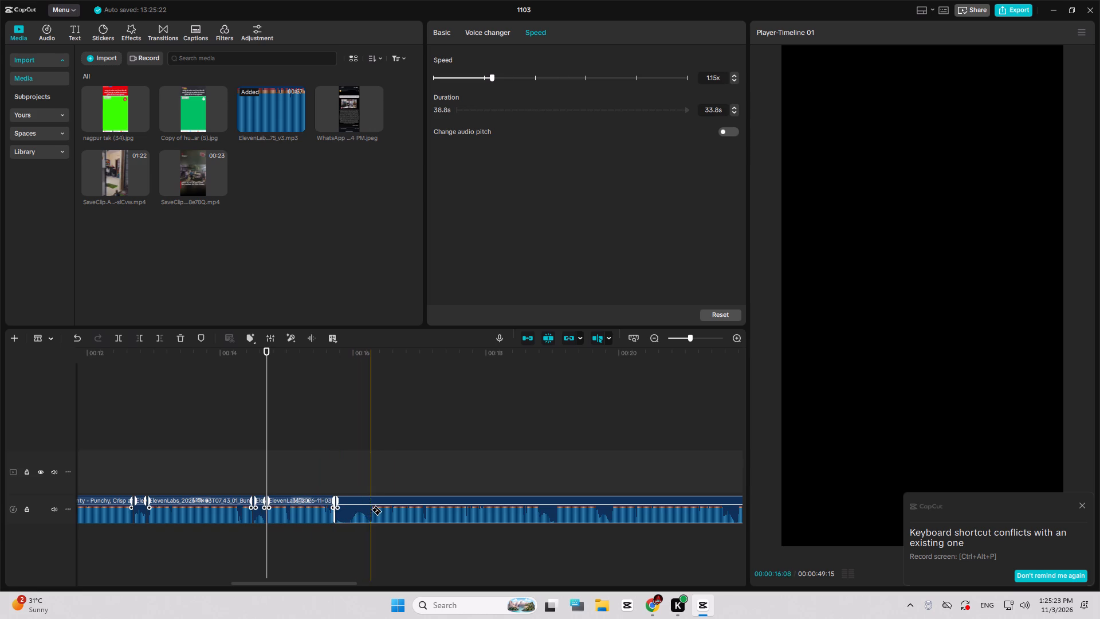
pyautogui.click(541, 510)
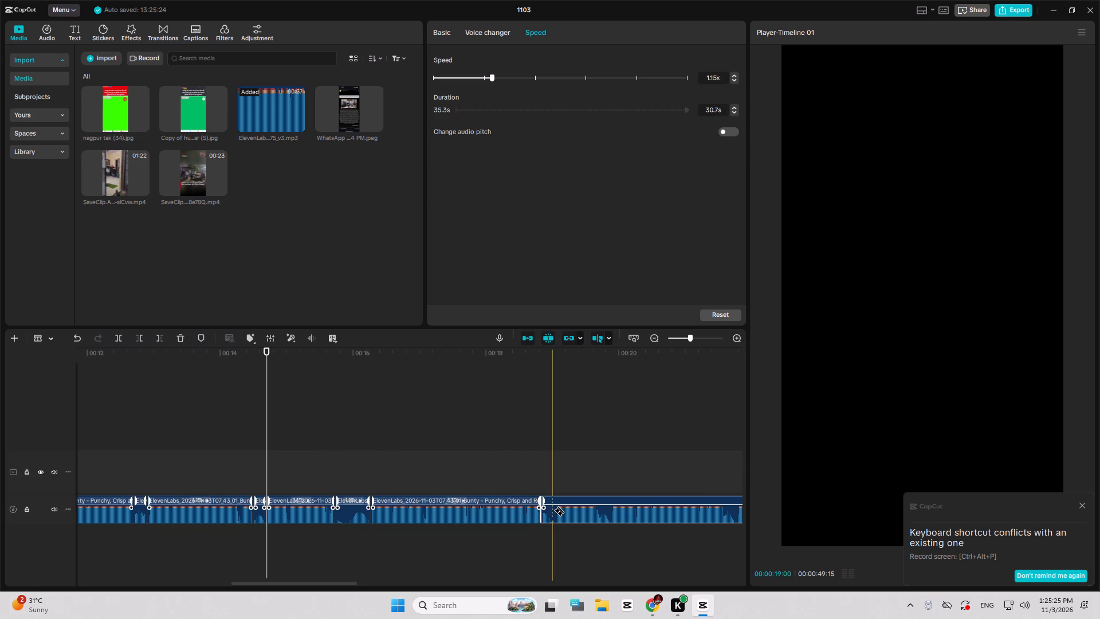
pyautogui.click(554, 510)
# Split the voiceover at both edges of the quiet gaps near 19.8 s, 21.7 s and 23.5 s.
pyautogui.moveTo(522, 523); pyautogui.dragTo(207, 514)
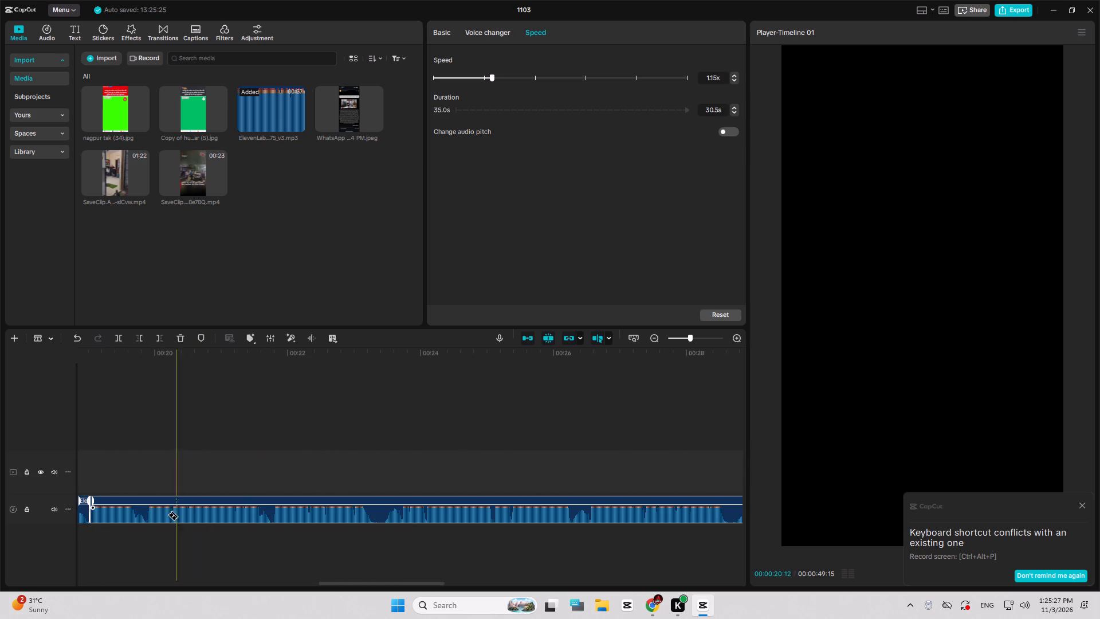
pyautogui.click(137, 509)
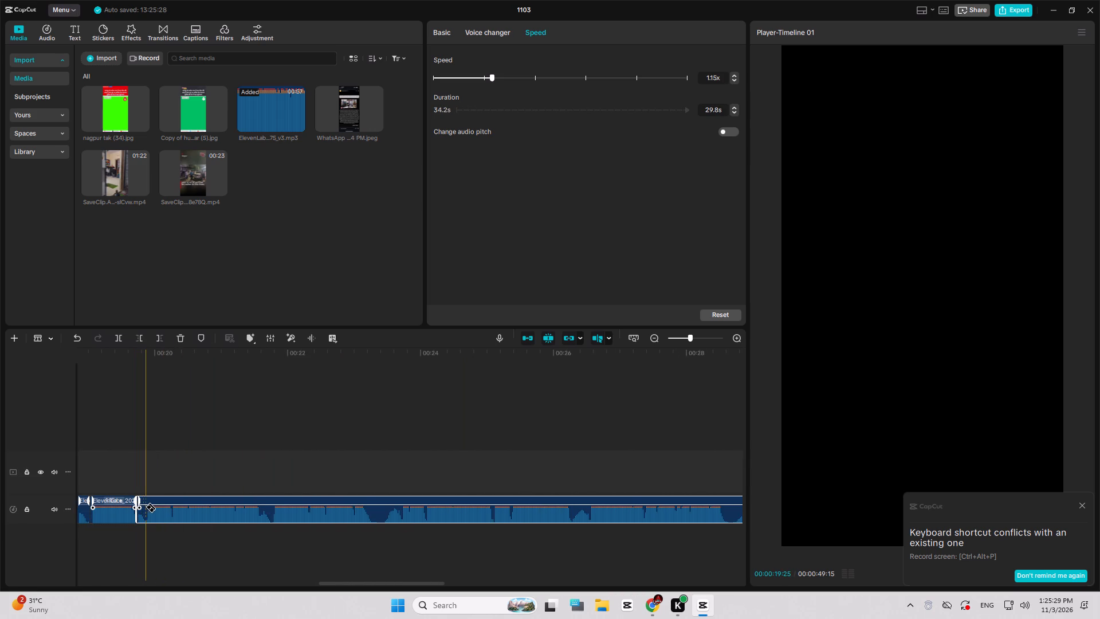
pyautogui.click(146, 507)
pyautogui.click(261, 502)
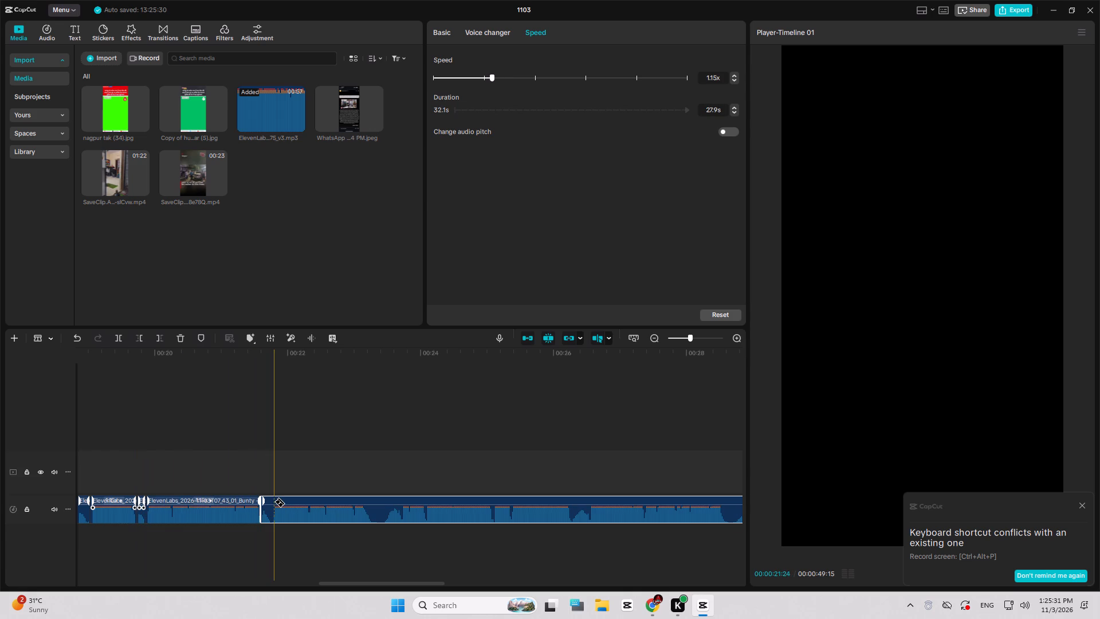
pyautogui.click(272, 502)
pyautogui.click(371, 502)
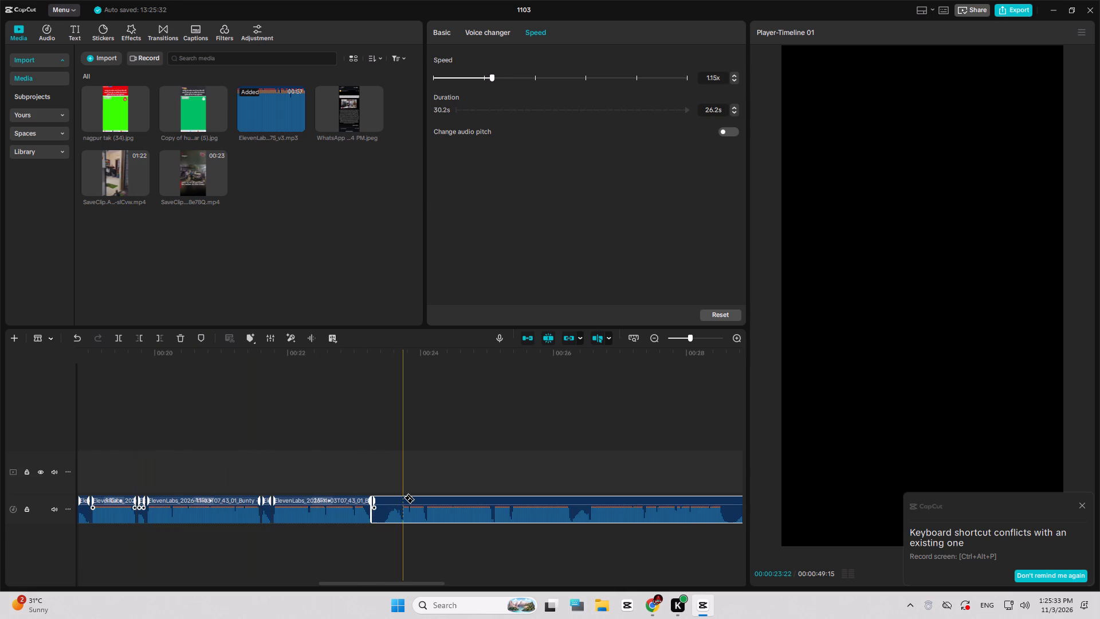
pyautogui.click(402, 497)
# Split the voiceover at both edges of the quiet gaps near 26.3 s, 28.8 s and 31.4 s.
pyautogui.press('space')
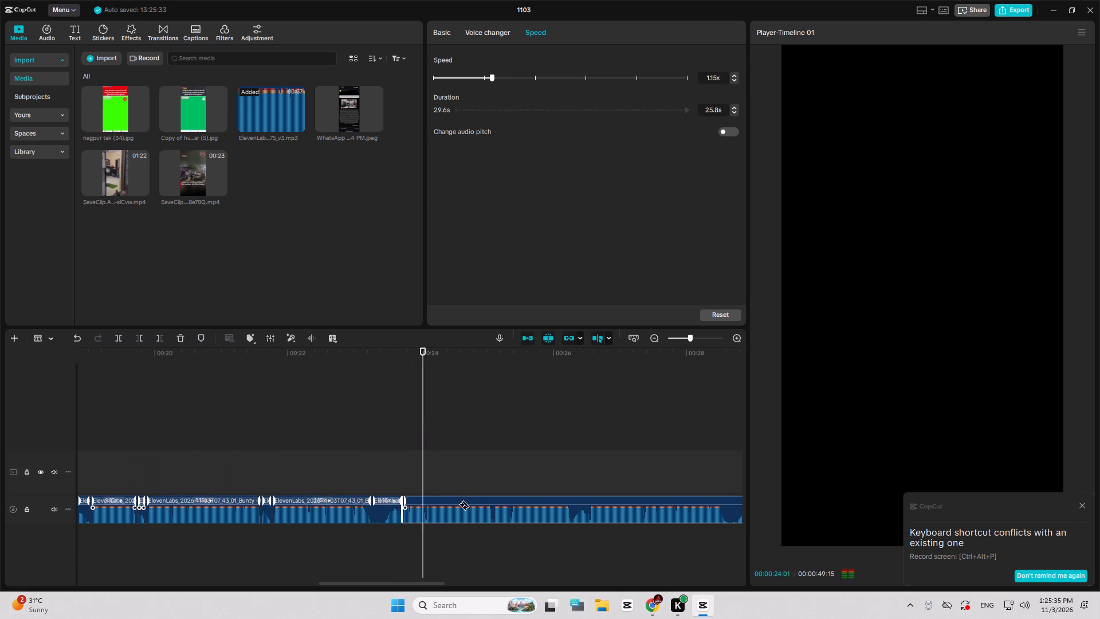
pyautogui.moveTo(458, 510); pyautogui.dragTo(402, 516)
pyautogui.press('space')
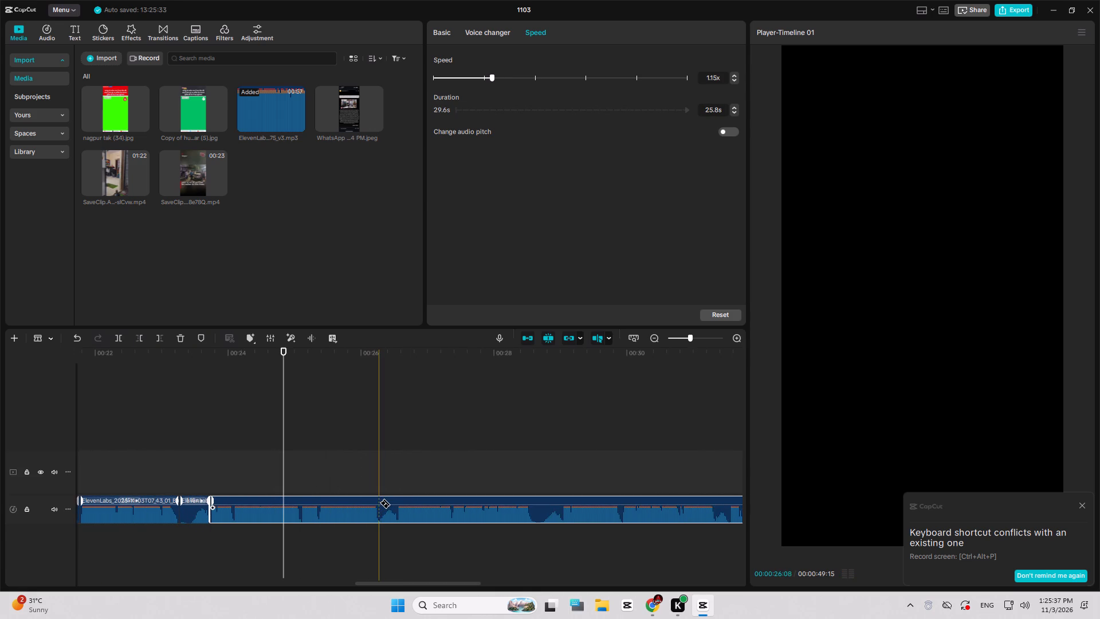
pyautogui.click(379, 503)
pyautogui.click(396, 498)
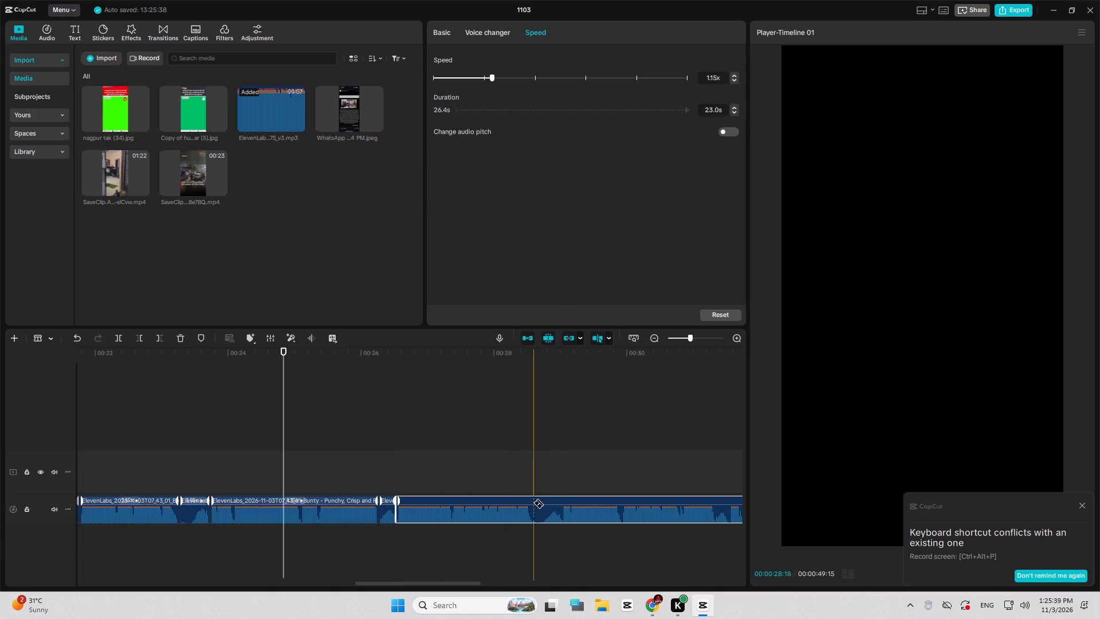
pyautogui.click(533, 503)
pyautogui.click(561, 502)
pyautogui.moveTo(470, 531); pyautogui.dragTo(356, 544)
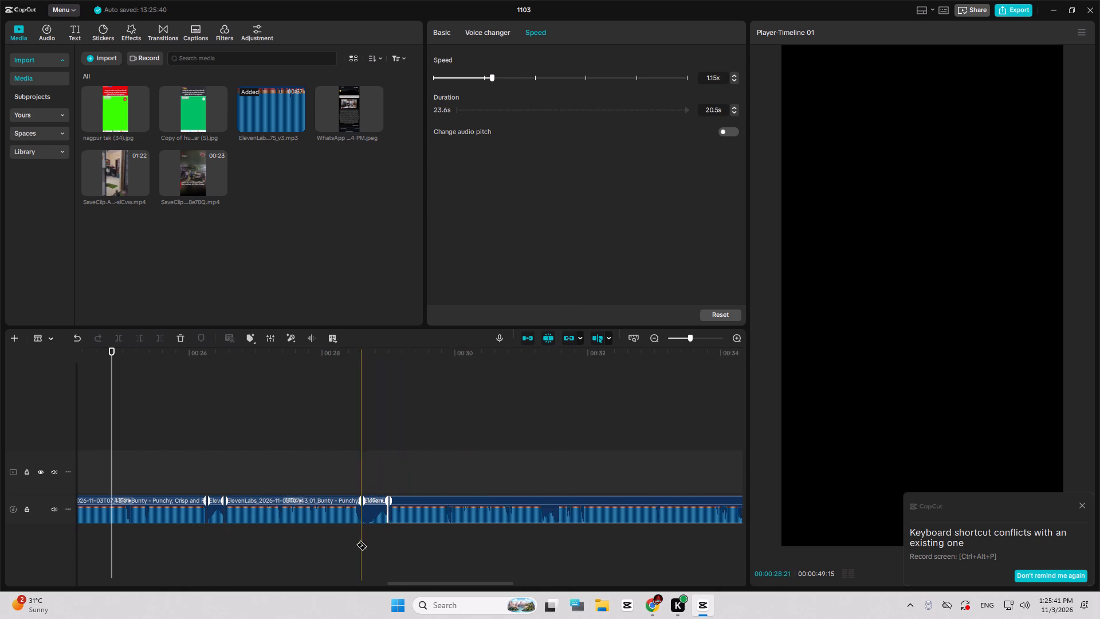
pyautogui.moveTo(356, 544); pyautogui.dragTo(261, 538)
pyautogui.click(281, 508)
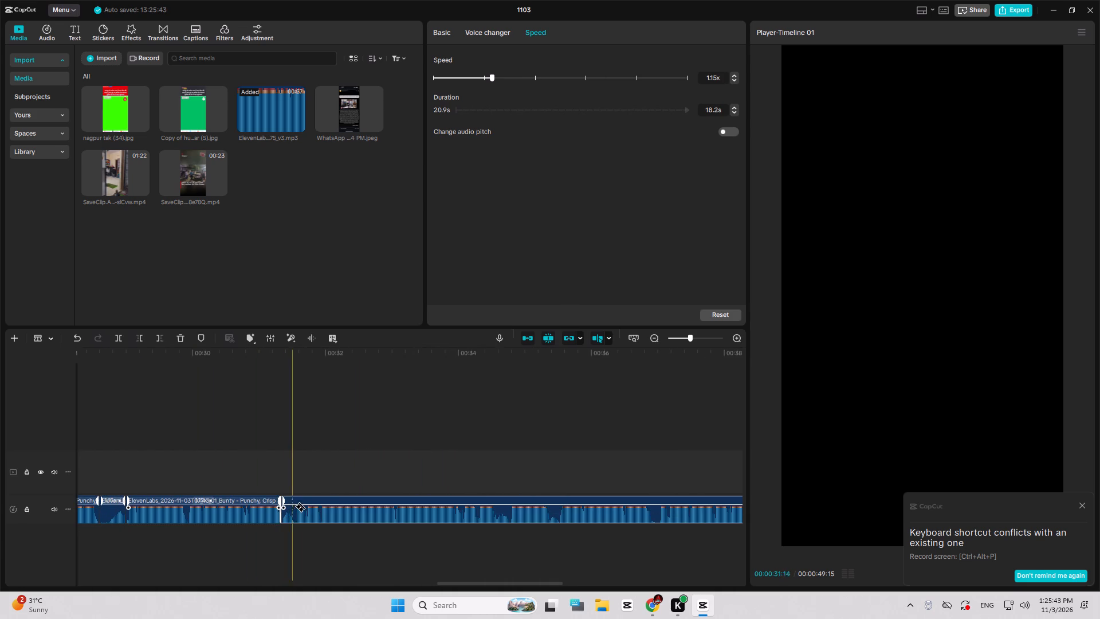
pyautogui.click(296, 506)
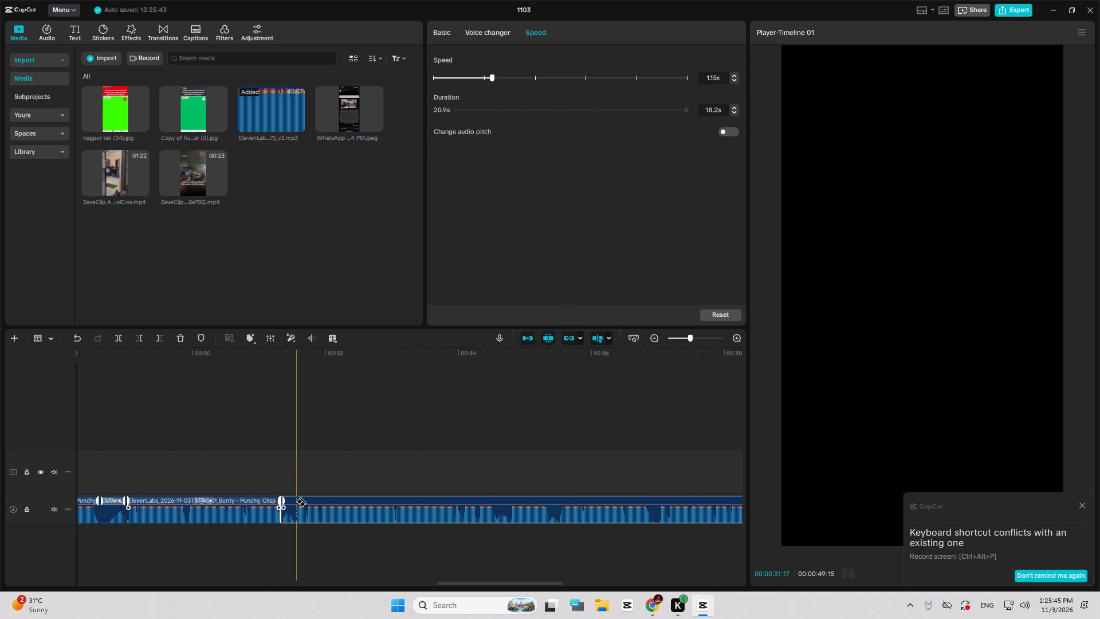
# Split the voiceover at the closing edge of the gap near 31.6 s and at both edges of the gap near 34.7 s.
pyautogui.click(295, 501)
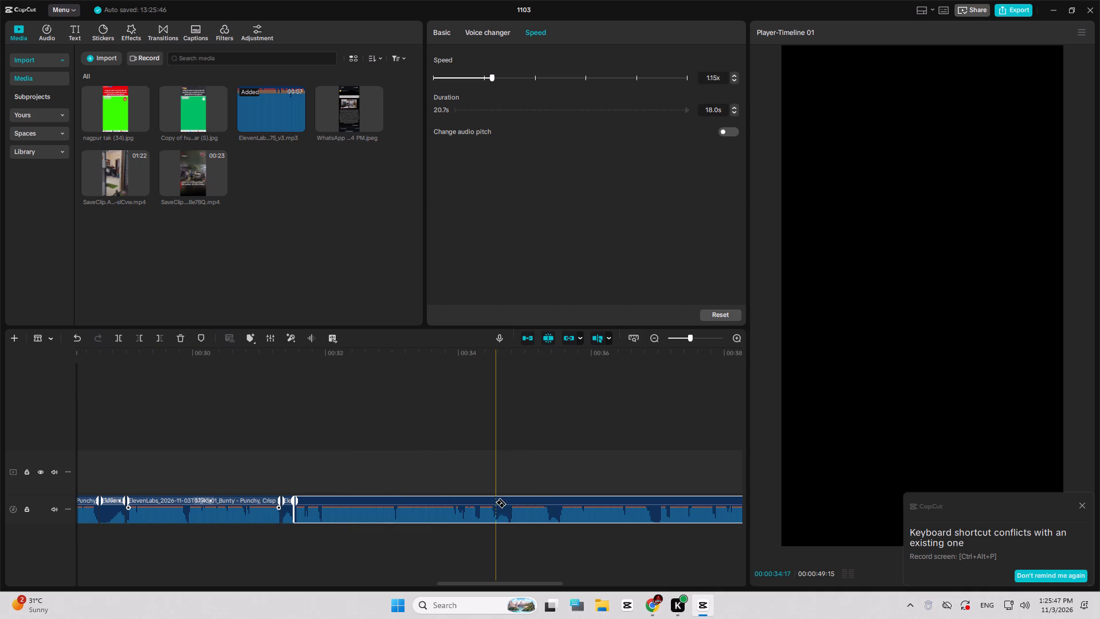
pyautogui.click(496, 502)
pyautogui.press('space')
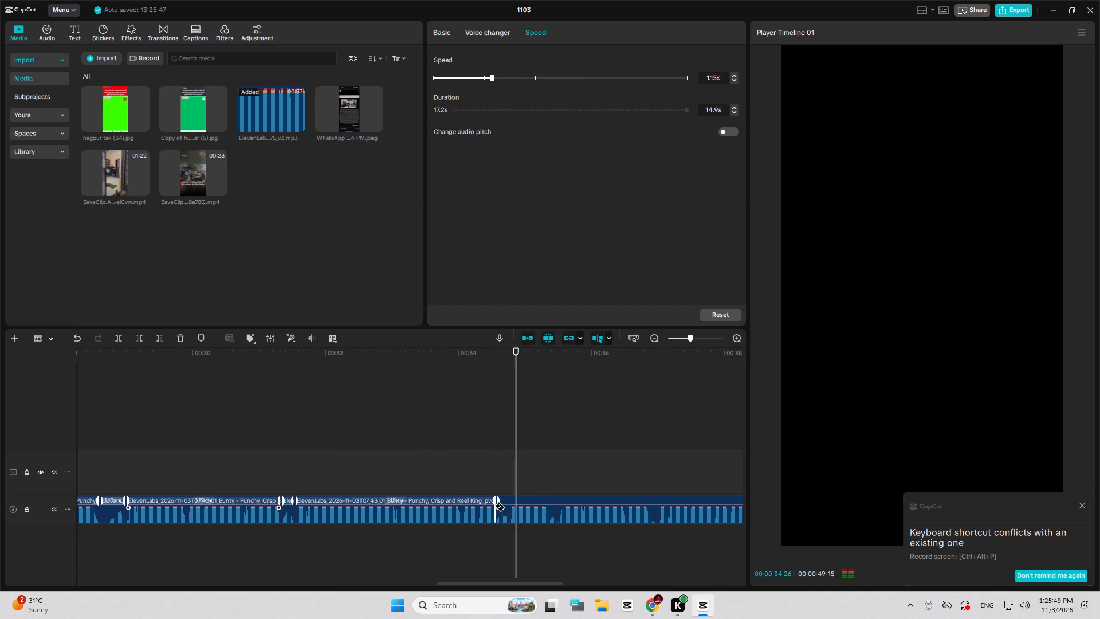
pyautogui.press('space')
pyautogui.press('space')
pyautogui.press('space')
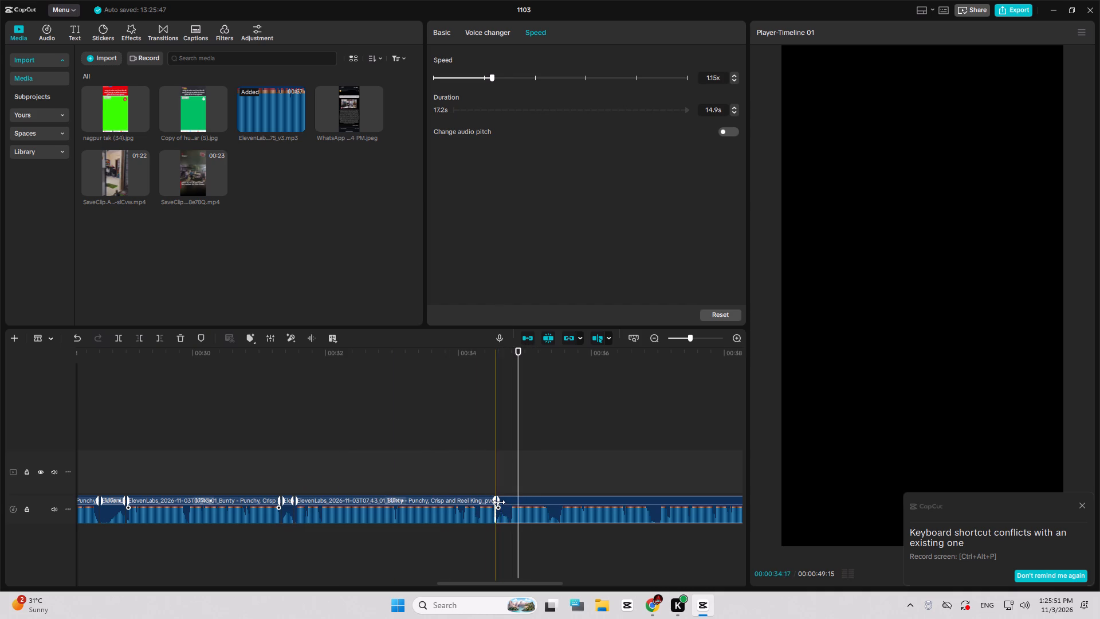
pyautogui.press('space')
pyautogui.press('space')
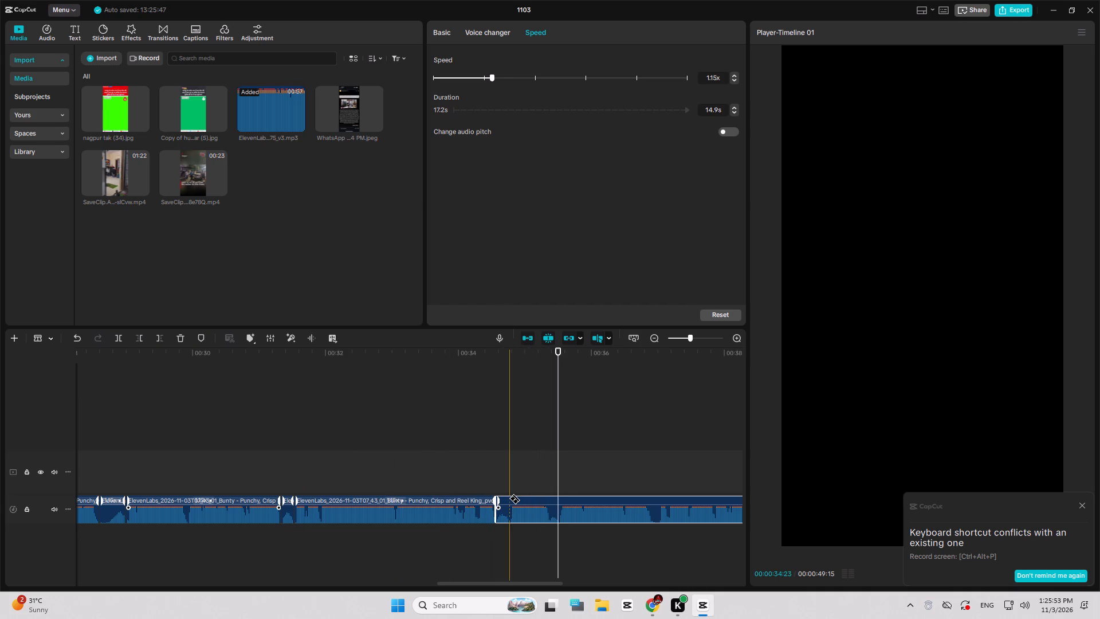
pyautogui.press('space')
pyautogui.press('space')
pyautogui.click(509, 498)
pyautogui.click(509, 498)
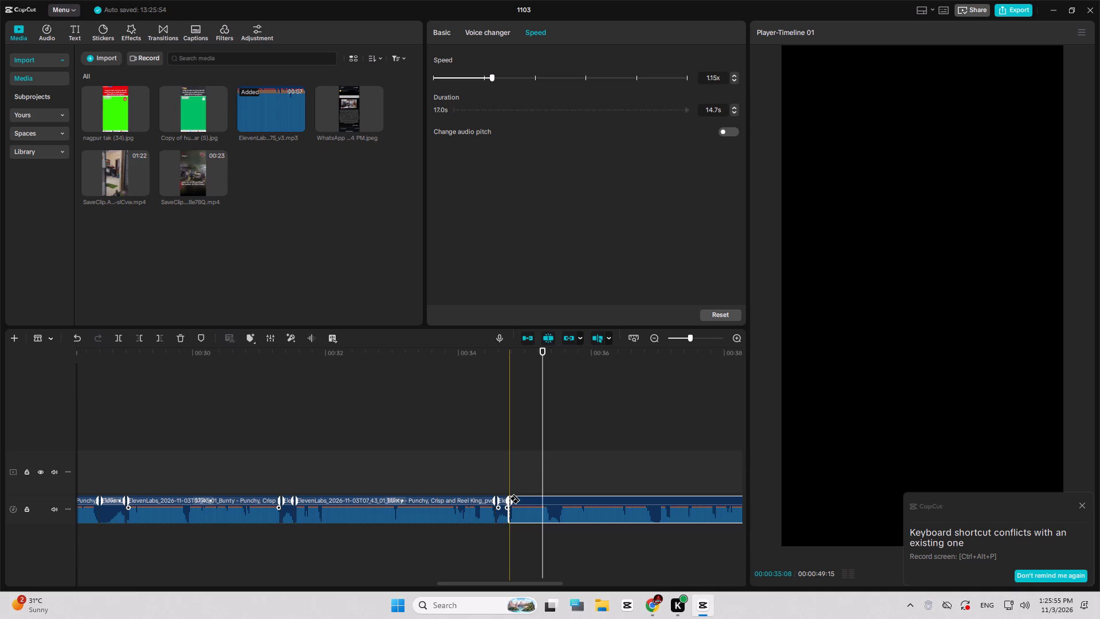
# Split the voiceover at both edges of the quiet gaps near 38.7 s and 41.7 s.
pyautogui.moveTo(502, 507); pyautogui.dragTo(235, 520)
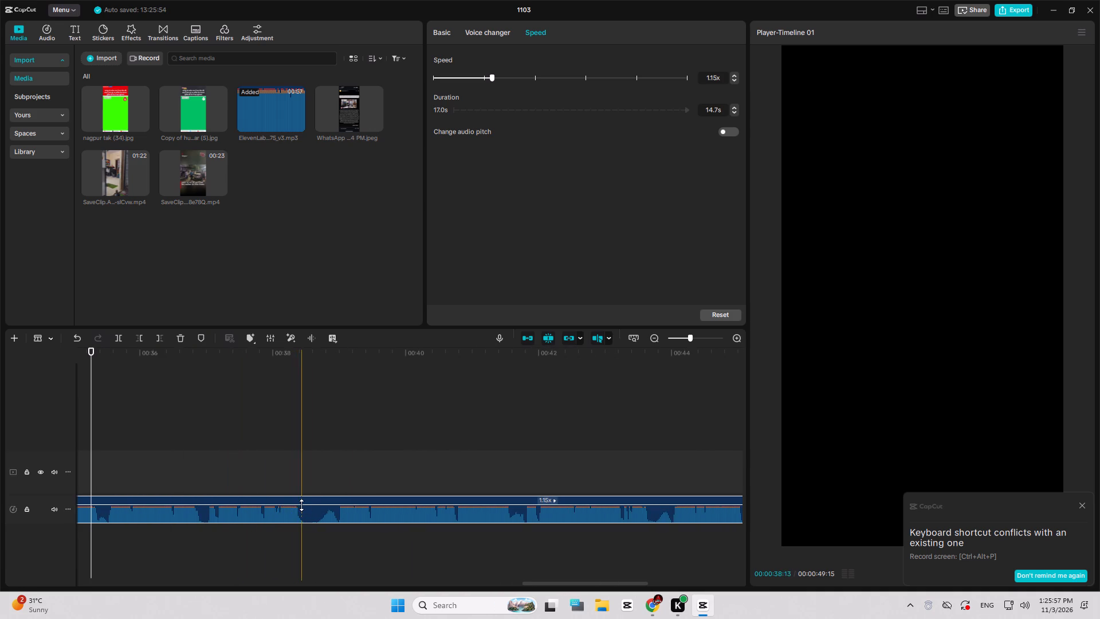
pyautogui.click(301, 505)
pyautogui.click(302, 501)
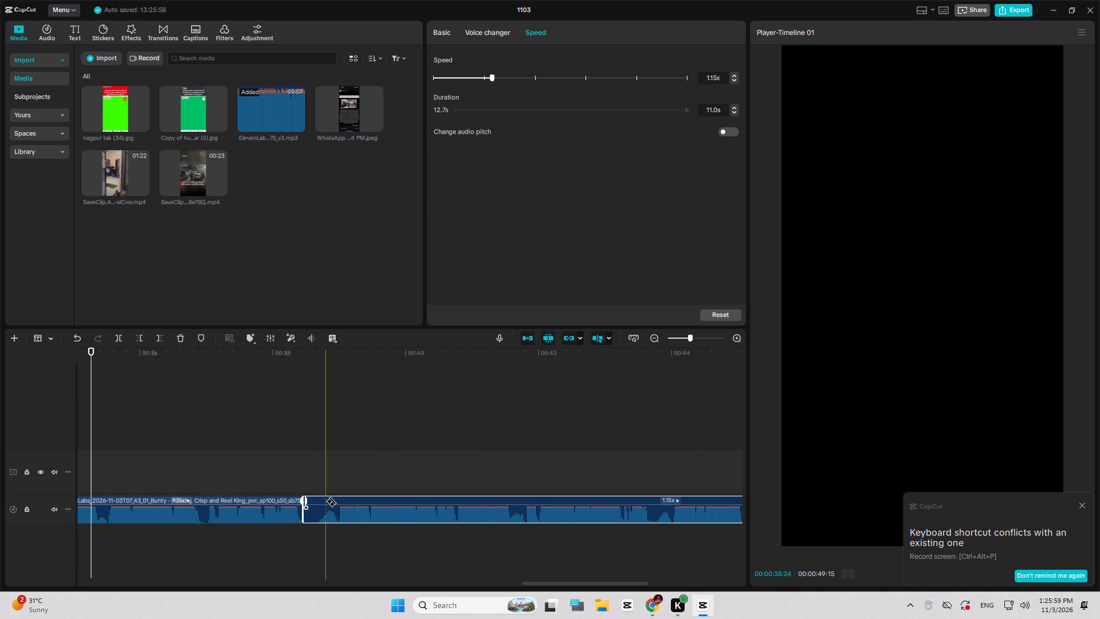
pyautogui.press('space')
pyautogui.press('space')
pyautogui.click(343, 500)
pyautogui.moveTo(336, 501); pyautogui.dragTo(260, 512)
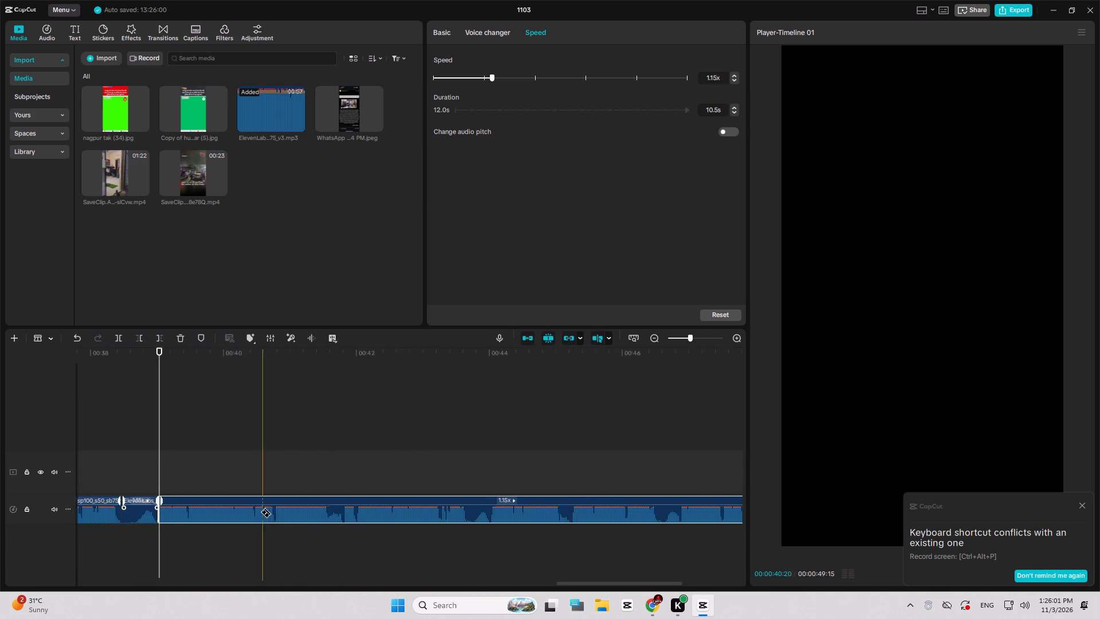
pyautogui.moveTo(260, 512); pyautogui.dragTo(239, 510)
pyautogui.press('space')
pyautogui.press('space')
pyautogui.click(151, 503)
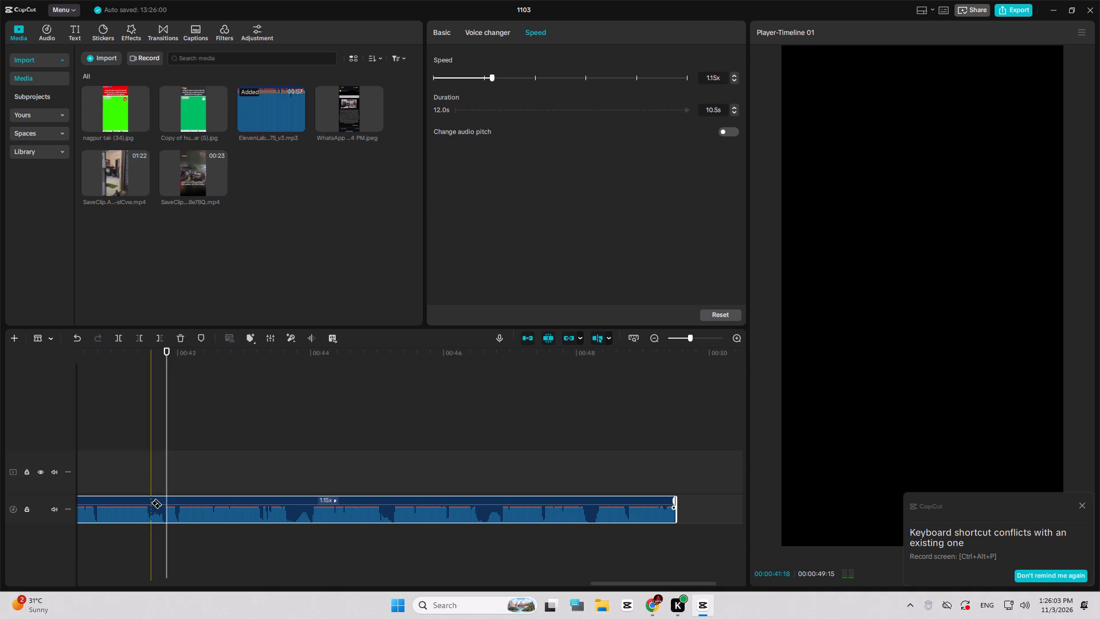
pyautogui.click(166, 502)
# Split the voiceover at both edges of the quiet gaps near 43.8 s, 45.1 s, 46.7 s and 48.2 s.
pyautogui.click(289, 500)
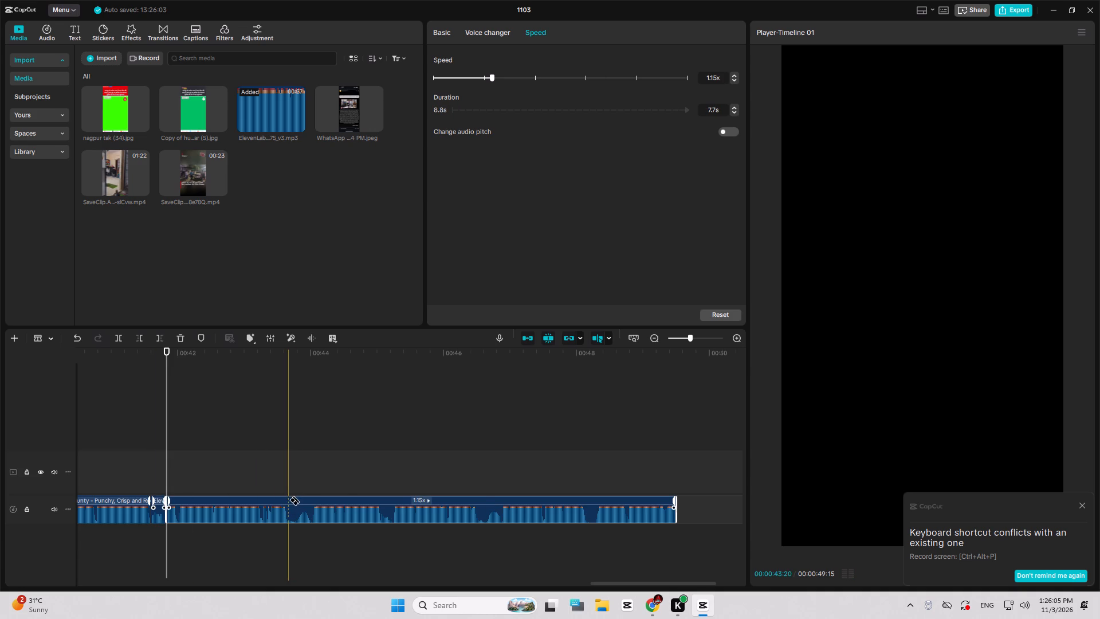
pyautogui.click(311, 500)
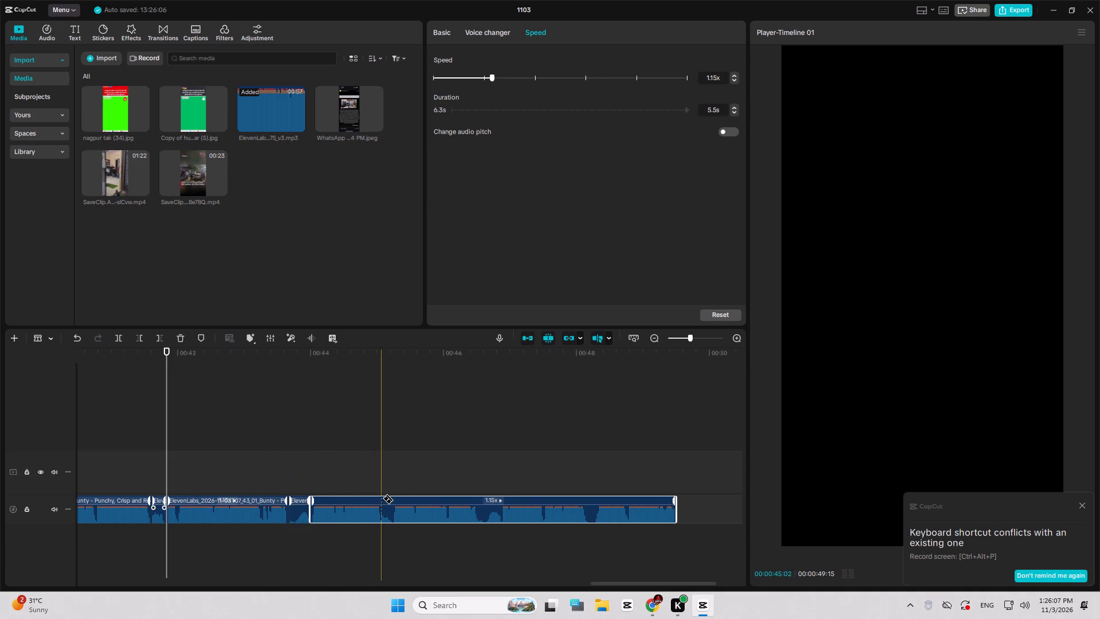
pyautogui.click(382, 498)
pyautogui.click(392, 499)
pyautogui.click(477, 501)
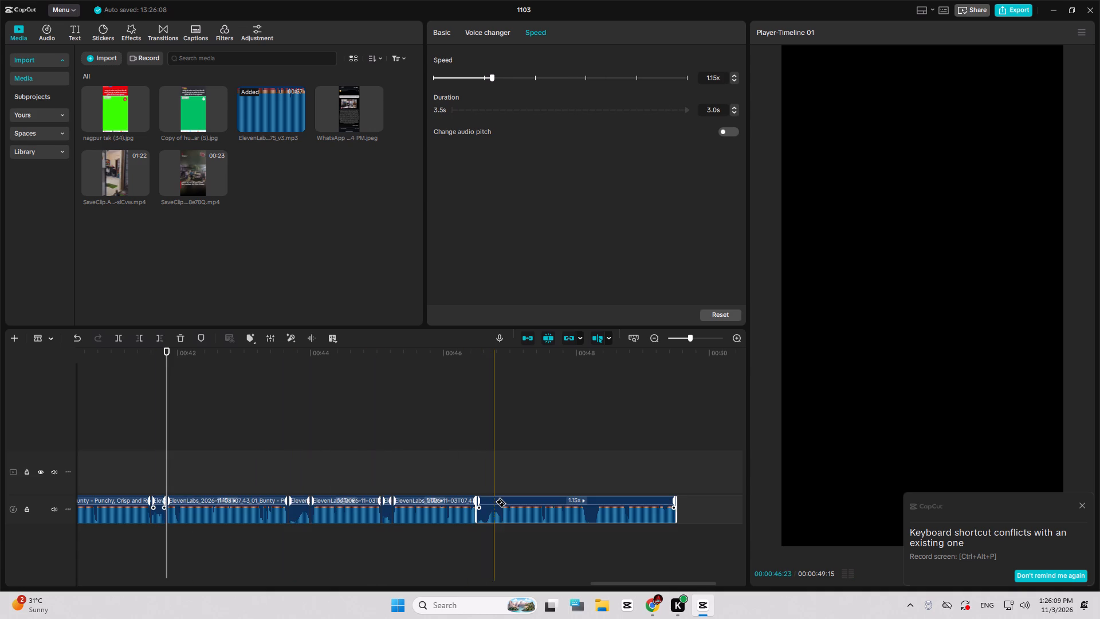
pyautogui.click(500, 500)
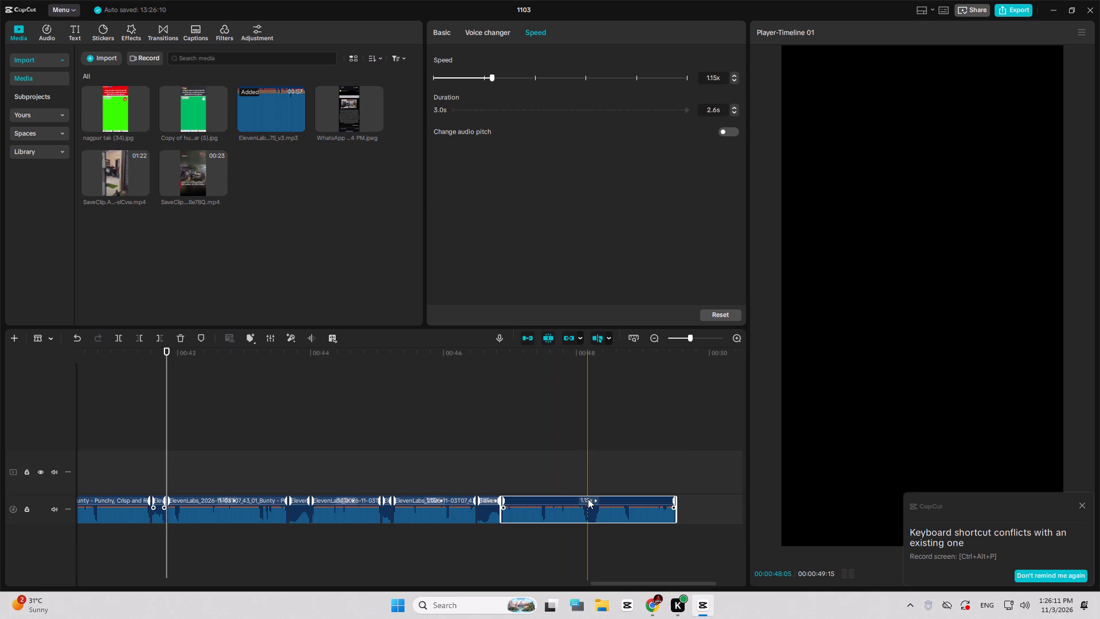
pyautogui.click(588, 499)
pyautogui.click(590, 506)
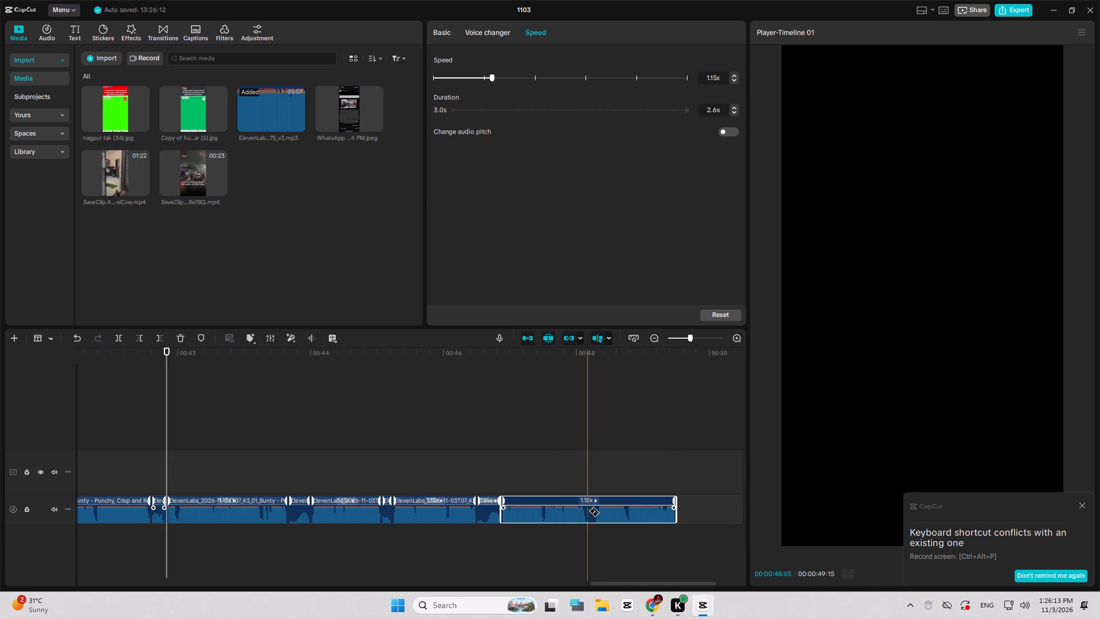
pyautogui.click(588, 513)
pyautogui.click(594, 510)
# Delete the silent voiceover pieces near 48.2 s, 46.7 s, 45.1 s and 43.8 s.
pyautogui.press('a')
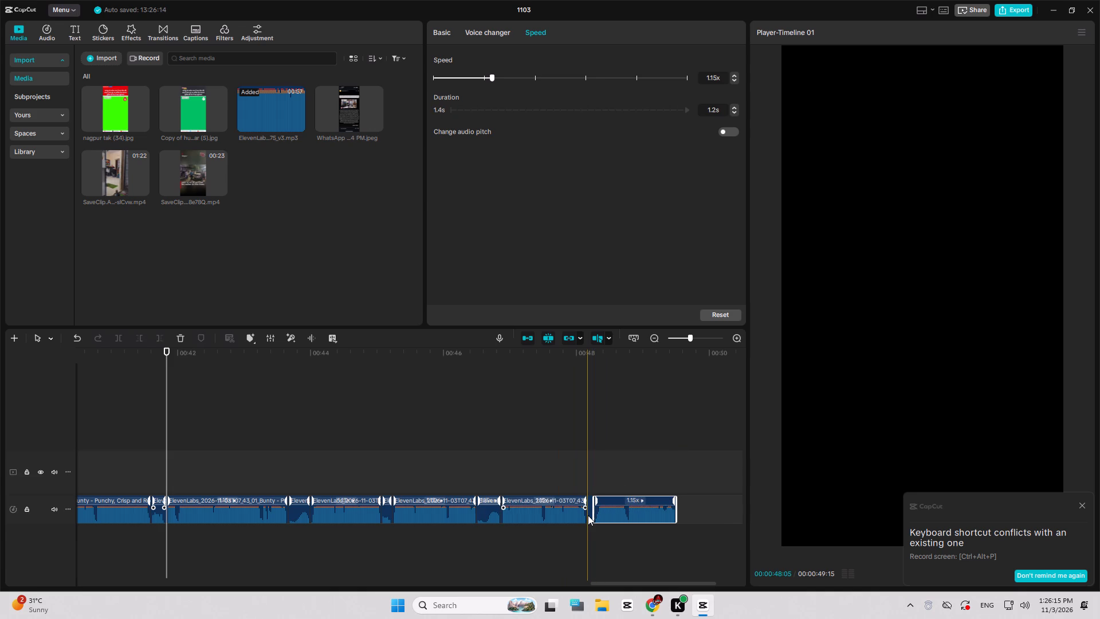
pyautogui.click(590, 517)
pyautogui.press('Delete')
pyautogui.click(483, 509)
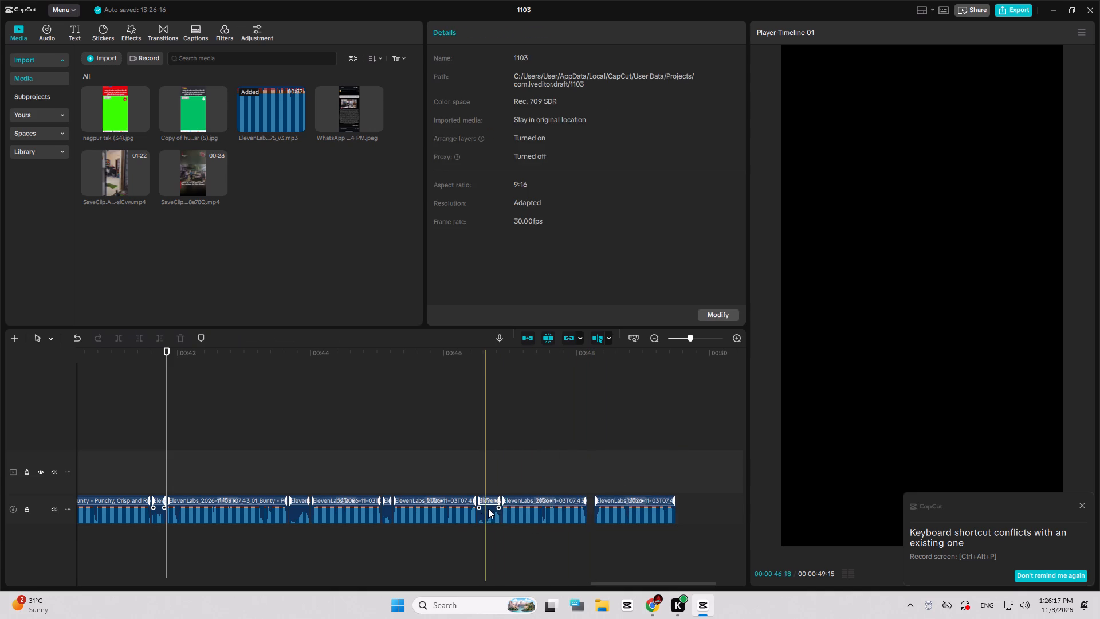
pyautogui.press('Delete')
pyautogui.click(387, 515)
pyautogui.press('Delete')
pyautogui.click(305, 510)
pyautogui.press('Delete')
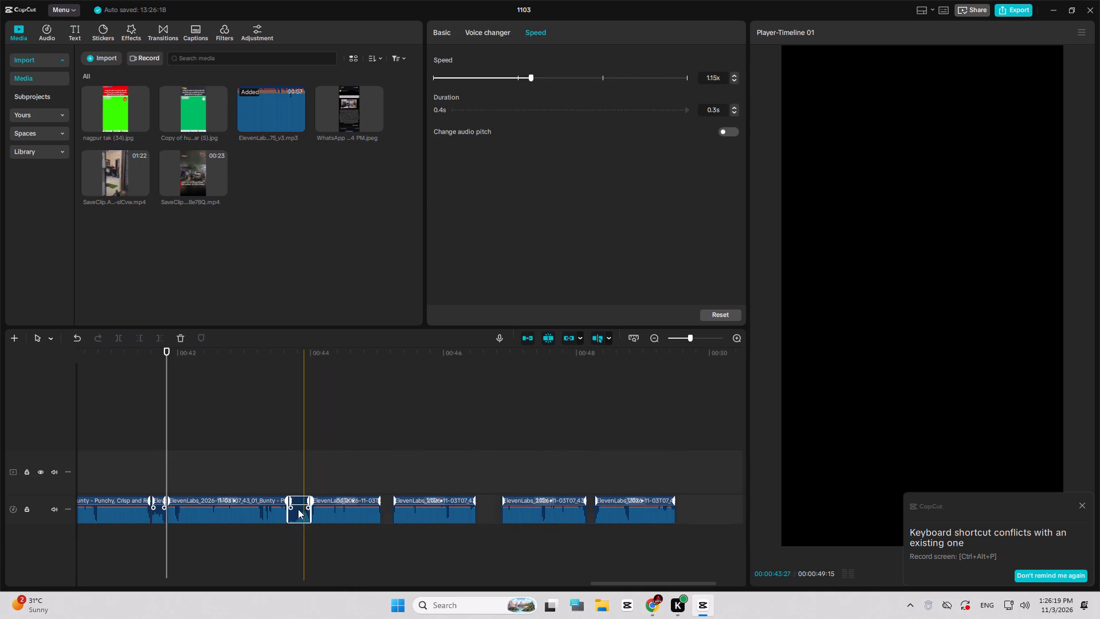
pyautogui.moveTo(278, 503); pyautogui.dragTo(297, 508)
pyautogui.press('Delete')
# Delete the silent voiceover pieces near 41.7 s, 38.7 s and 34.7 s.
pyautogui.click(372, 506)
pyautogui.press('Delete')
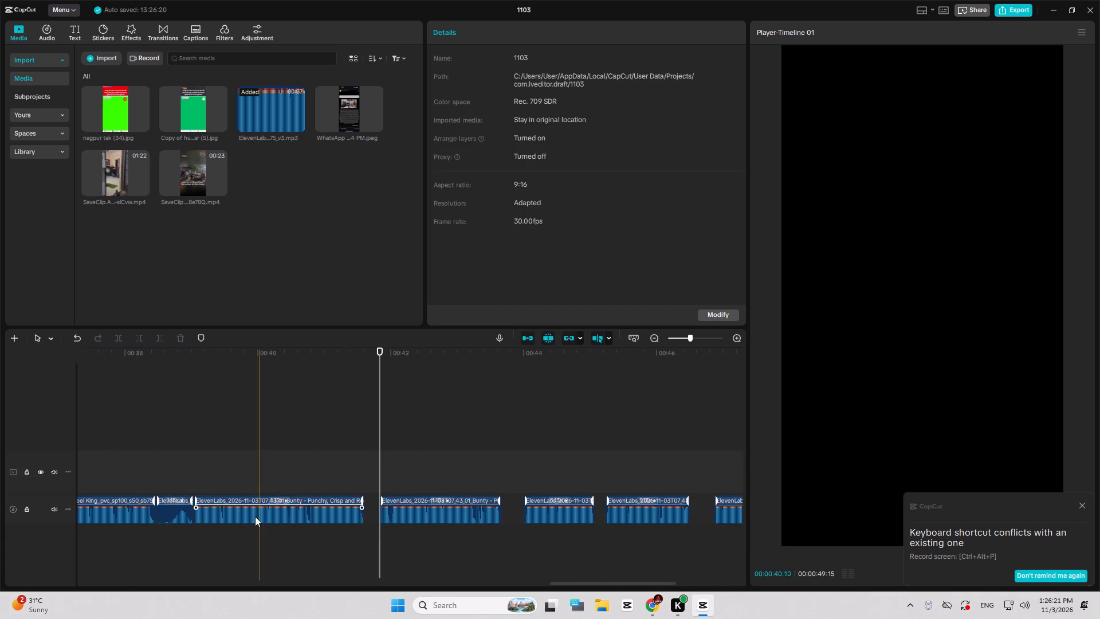
pyautogui.click(183, 509)
pyautogui.press('Delete')
pyautogui.moveTo(175, 512); pyautogui.dragTo(224, 515)
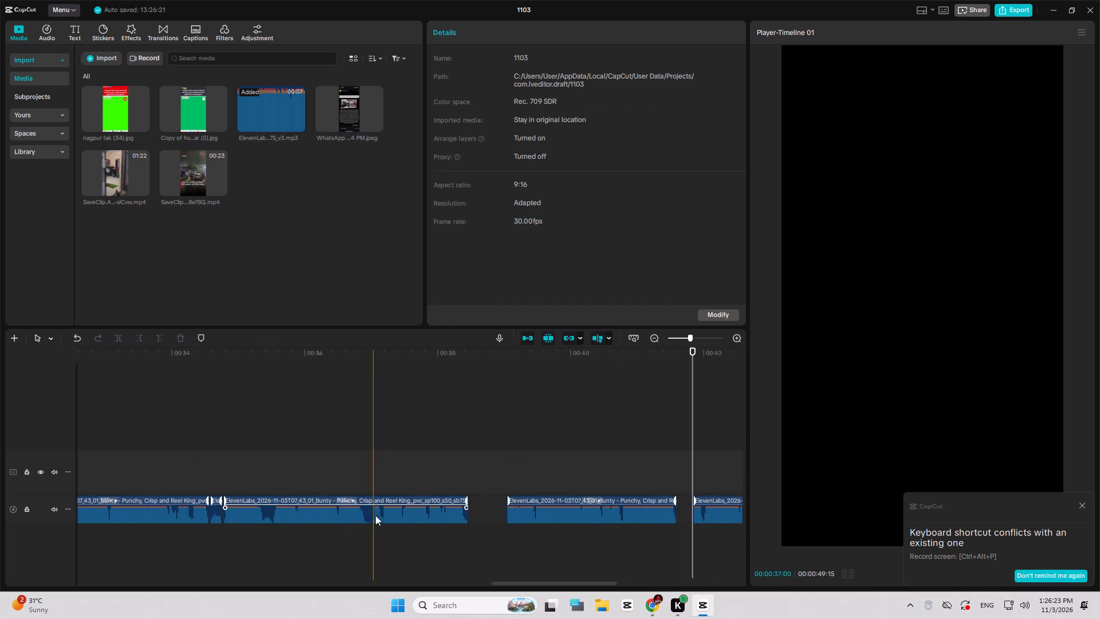
pyautogui.click(221, 515)
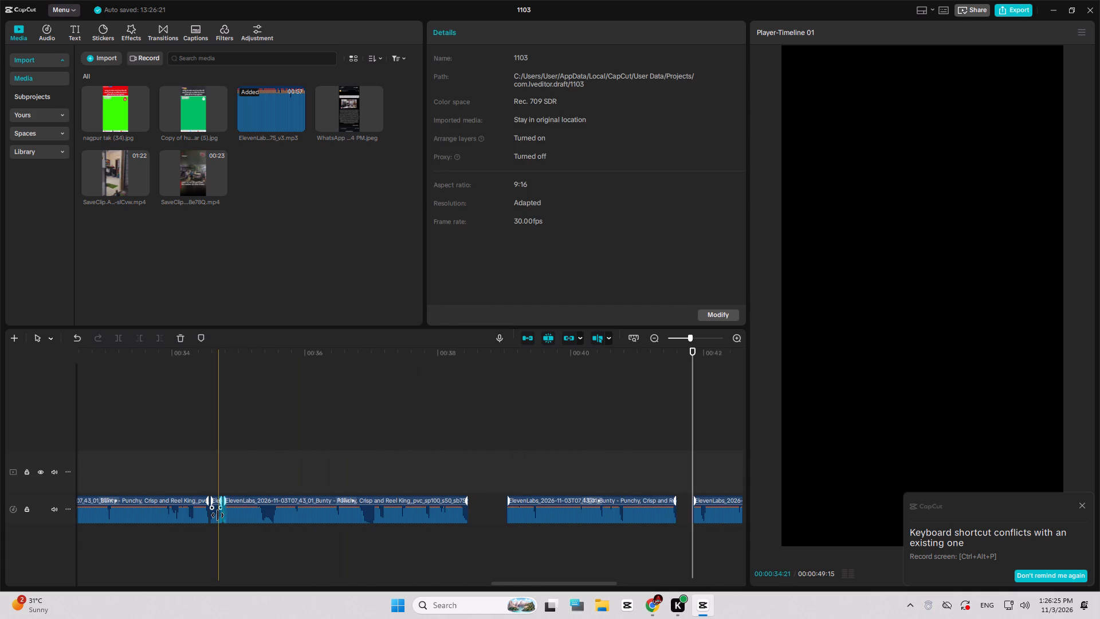
pyautogui.click(218, 515)
pyautogui.press('Delete')
# Delete the silent voiceover pieces near 31.5 s and 28.8 s.
pyautogui.moveTo(216, 519); pyautogui.dragTo(250, 518)
pyautogui.click(246, 518)
pyautogui.press('Delete')
pyautogui.moveTo(243, 518); pyautogui.dragTo(258, 518)
pyautogui.click(258, 518)
pyautogui.press('Delete')
pyautogui.click(277, 515)
pyautogui.press('Delete')
pyautogui.click(272, 518)
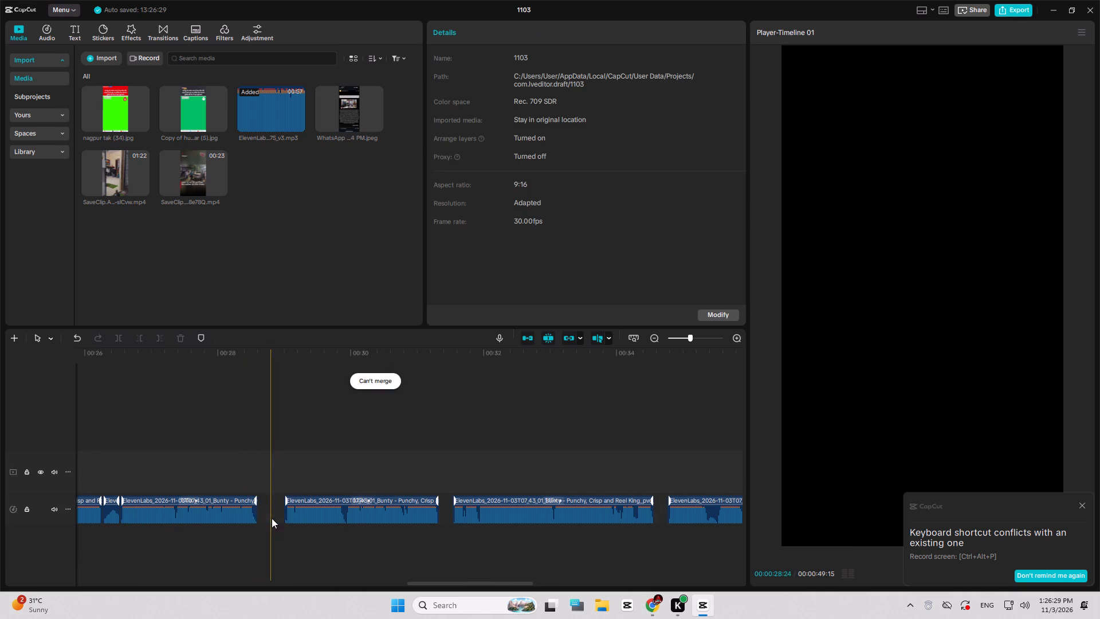
# Delete the silent voiceover pieces near 26.4 s, 23.5 s and 21.7 s.
pyautogui.click(288, 511)
pyautogui.press('Delete')
pyautogui.click(281, 515)
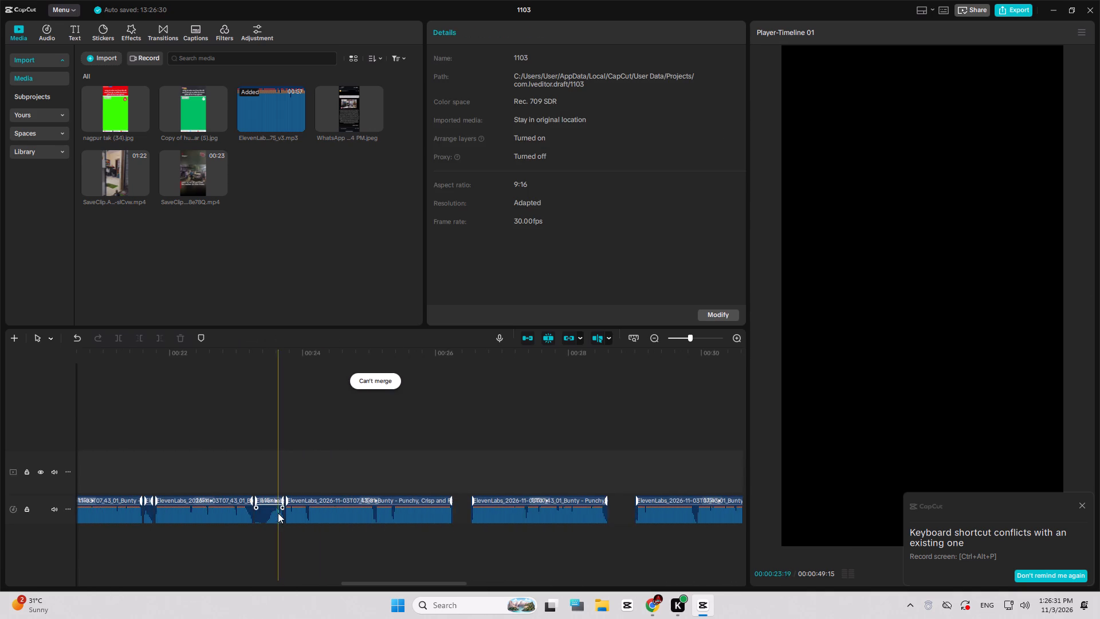
pyautogui.click(276, 513)
pyautogui.press('Delete')
pyautogui.moveTo(274, 514); pyautogui.dragTo(279, 514)
pyautogui.click(303, 514)
pyautogui.press('Delete')
pyautogui.click(292, 518)
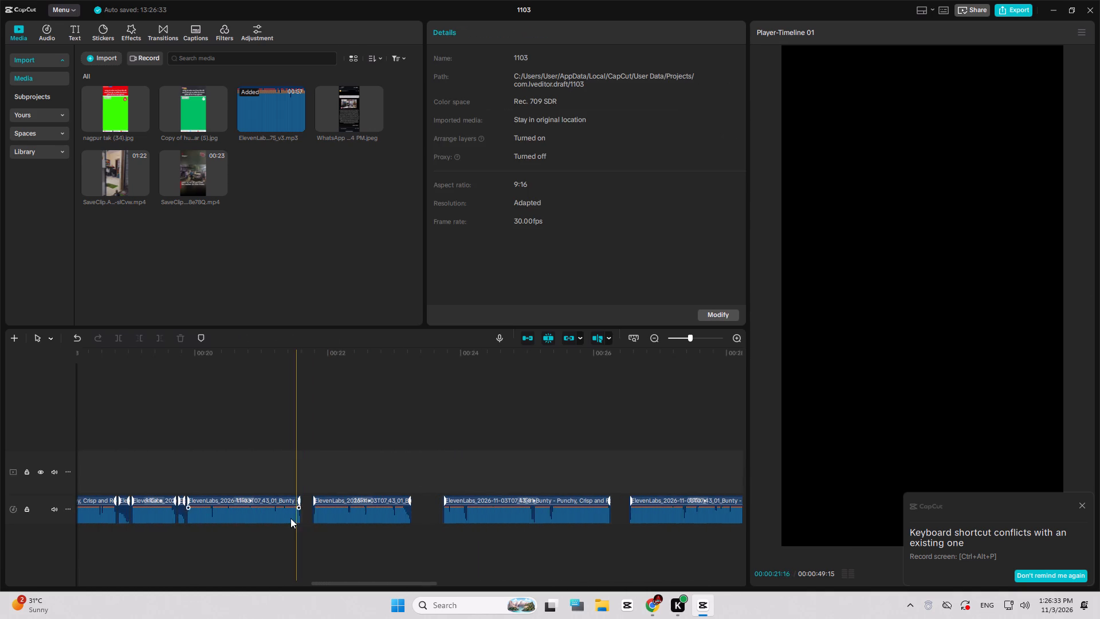
# Delete the silent voiceover pieces near 19.8 s, 19 s and 16 s.
pyautogui.click(300, 515)
pyautogui.press('Delete')
pyautogui.click(246, 515)
pyautogui.press('Delete')
pyautogui.moveTo(238, 516); pyautogui.dragTo(246, 516)
pyautogui.click(321, 512)
pyautogui.press('Delete')
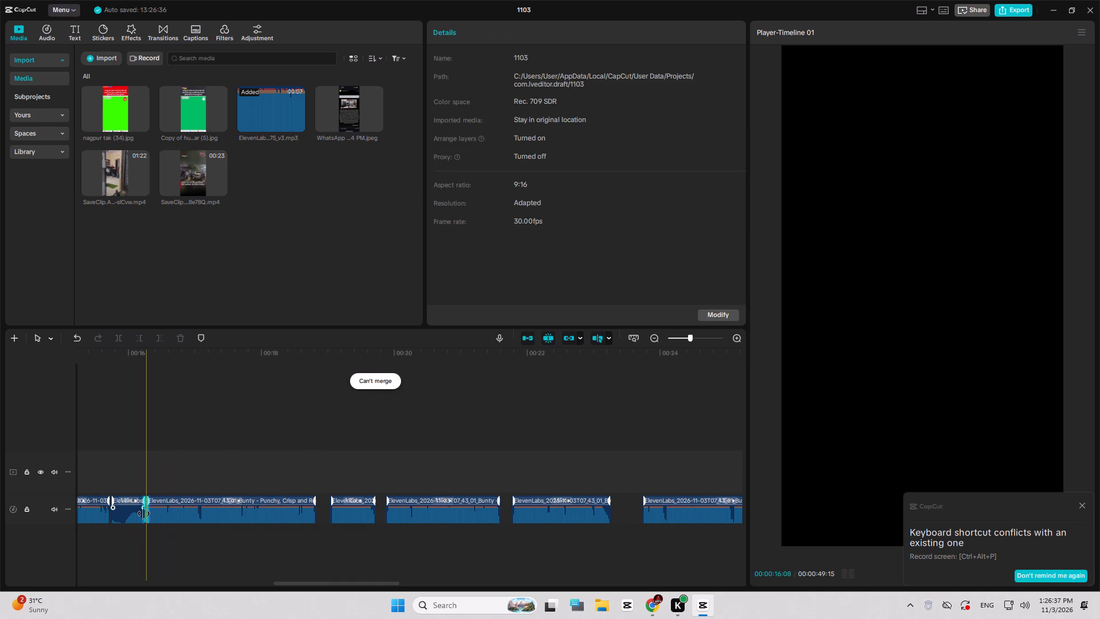
pyautogui.click(144, 514)
pyautogui.press('Delete')
# Delete the silent voiceover pieces near 14.6 s and 12.8 s.
pyautogui.moveTo(139, 517); pyautogui.dragTo(237, 512)
pyautogui.click(331, 512)
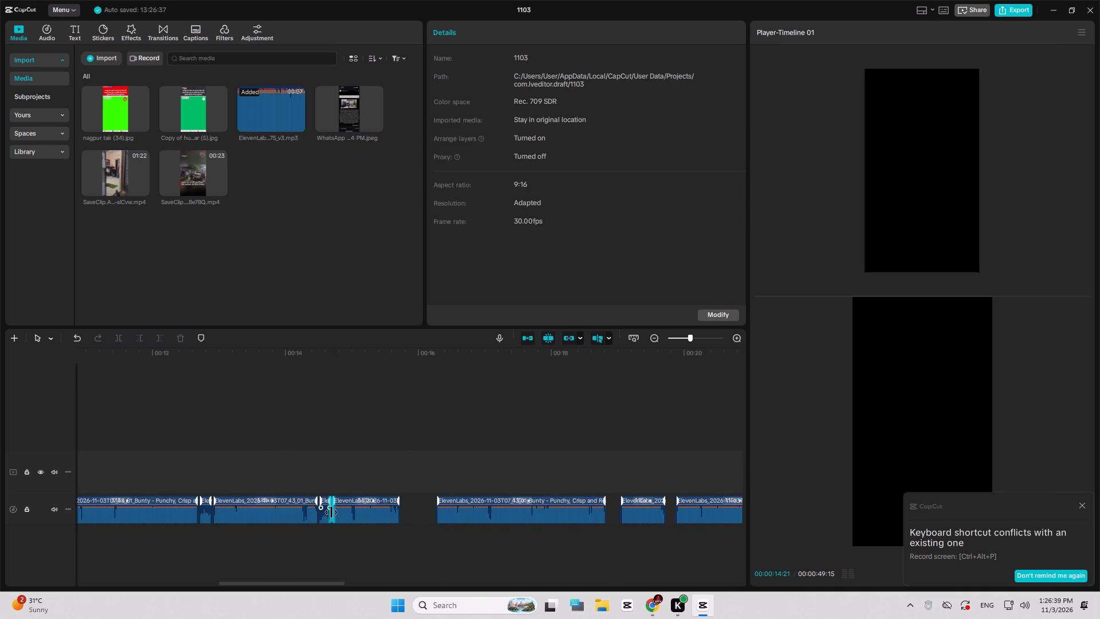
pyautogui.click(326, 514)
pyautogui.press('Delete')
pyautogui.click(211, 516)
pyautogui.press('Delete')
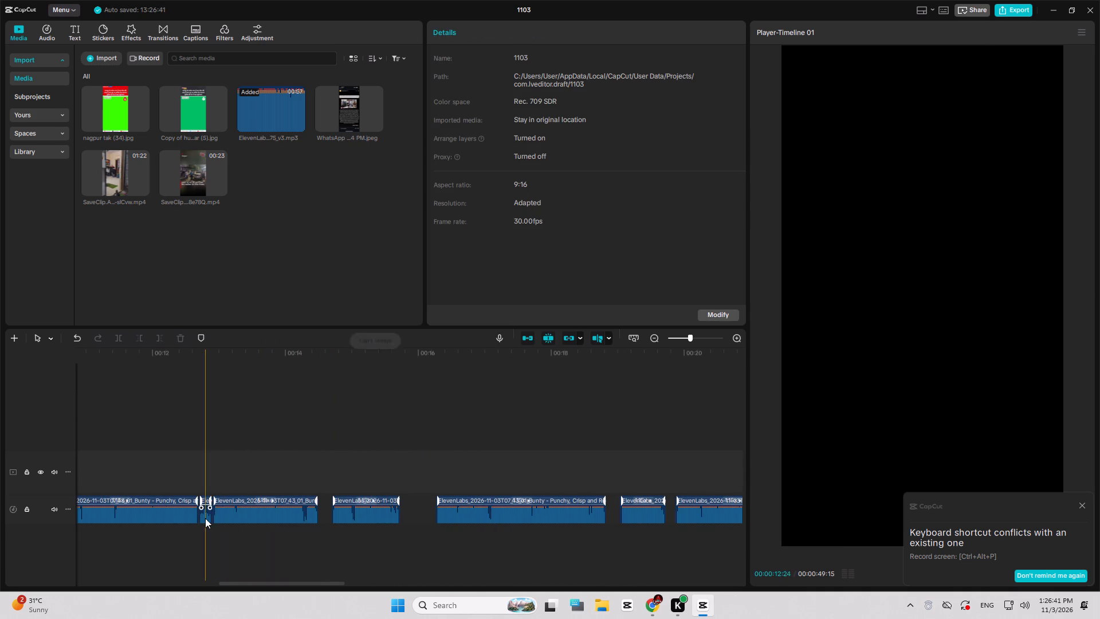
pyautogui.click(205, 518)
pyautogui.click(249, 514)
pyautogui.press('Delete')
# Delete the silent voiceover pieces near 8.8 s and 10.2 s.
pyautogui.moveTo(245, 516); pyautogui.dragTo(271, 516)
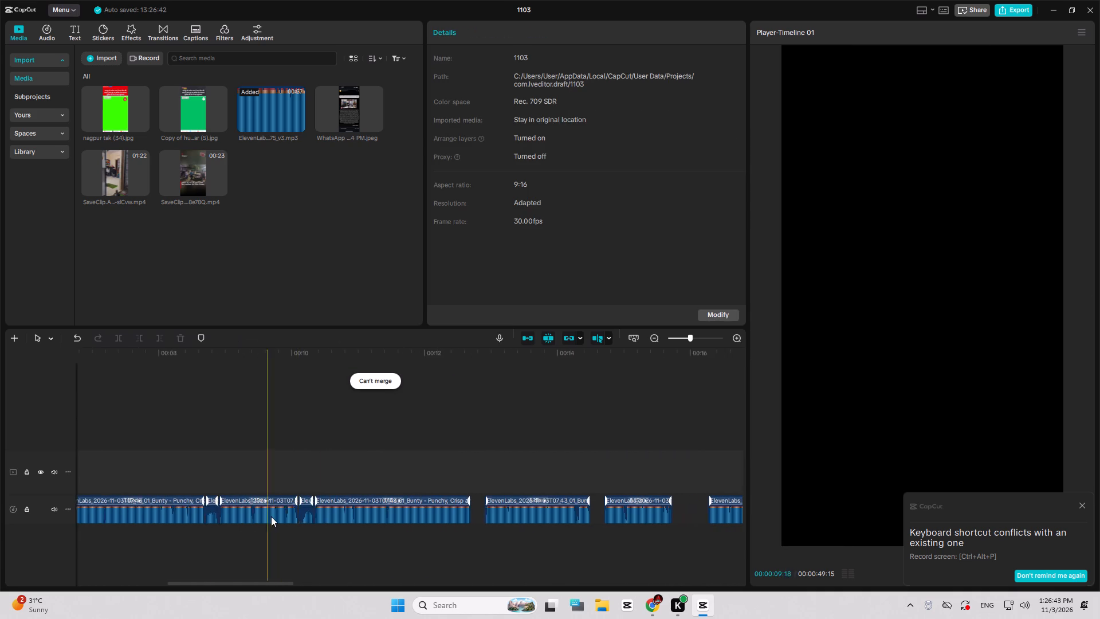
pyautogui.moveTo(271, 516); pyautogui.dragTo(276, 516)
pyautogui.moveTo(328, 534); pyautogui.dragTo(332, 503)
pyautogui.press('Delete')
pyautogui.moveTo(423, 528); pyautogui.dragTo(422, 503)
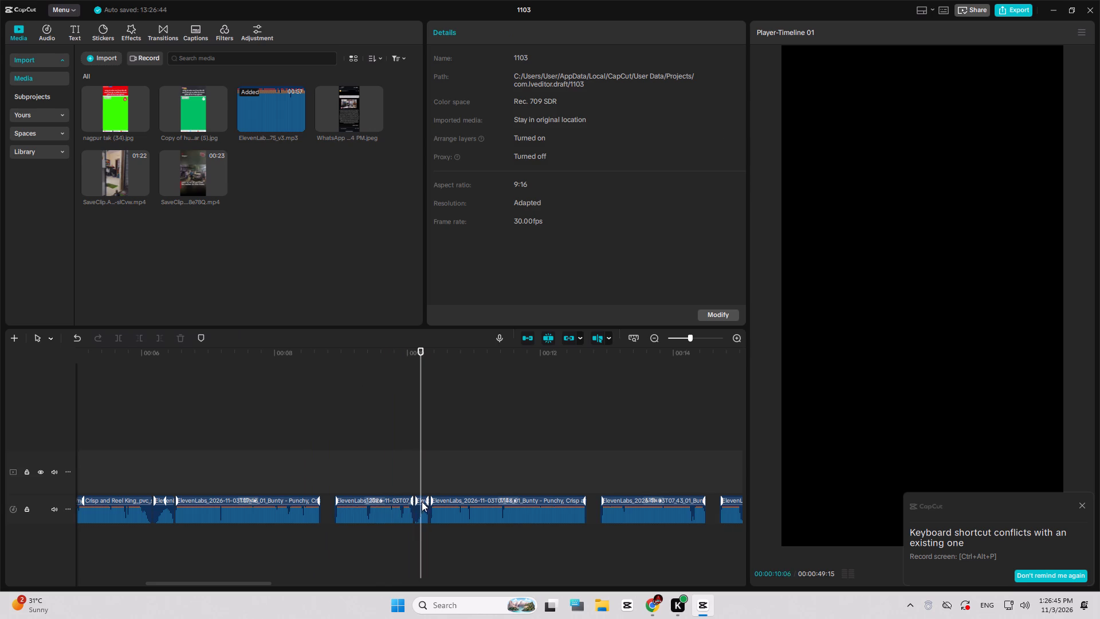
pyautogui.press('Delete')
pyautogui.moveTo(422, 536); pyautogui.dragTo(422, 494)
pyautogui.moveTo(429, 532); pyautogui.dragTo(421, 497)
pyautogui.press('Delete')
# Delete the silent voiceover pieces near 6.3 s and 3 s.
pyautogui.moveTo(172, 528); pyautogui.dragTo(171, 485)
pyautogui.press('Delete')
pyautogui.moveTo(166, 480); pyautogui.dragTo(166, 485)
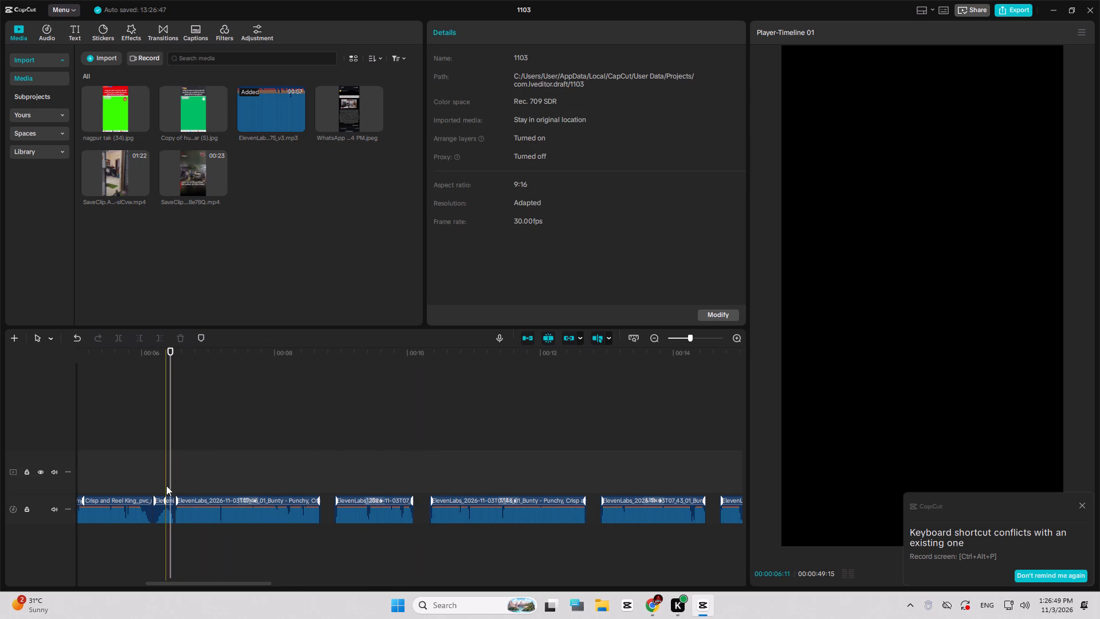
pyautogui.moveTo(166, 485); pyautogui.dragTo(165, 518)
pyautogui.moveTo(159, 535); pyautogui.dragTo(166, 496)
pyautogui.press('Delete')
pyautogui.moveTo(167, 495); pyautogui.dragTo(226, 498)
pyautogui.moveTo(302, 528); pyautogui.dragTo(302, 497)
pyautogui.moveTo(309, 528); pyautogui.dragTo(301, 507)
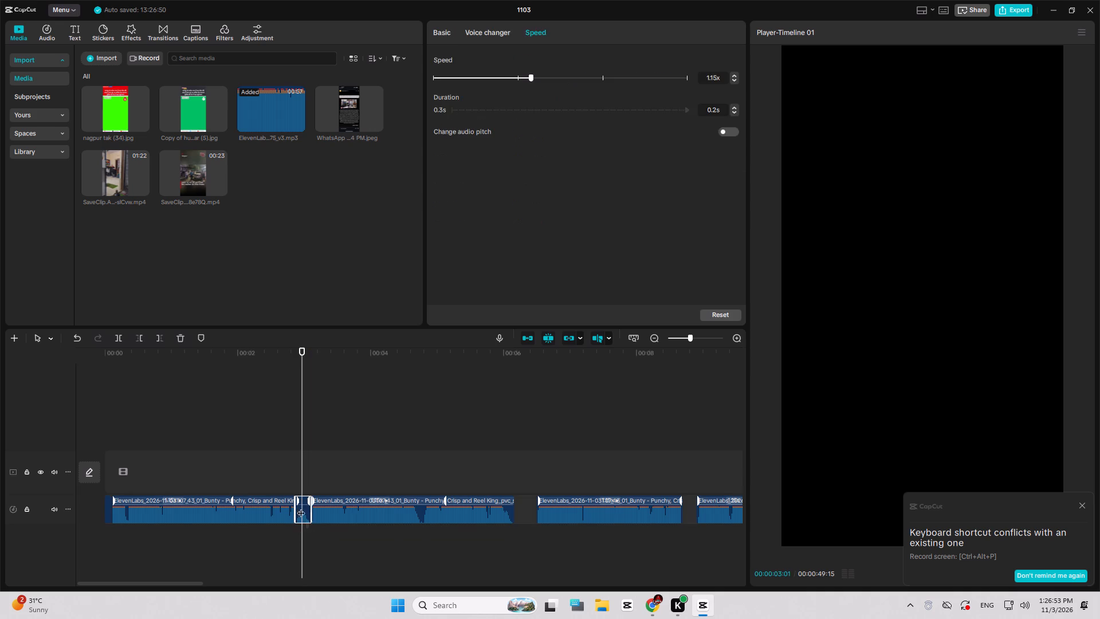
pyautogui.moveTo(301, 507); pyautogui.dragTo(299, 501)
pyautogui.press('Delete')
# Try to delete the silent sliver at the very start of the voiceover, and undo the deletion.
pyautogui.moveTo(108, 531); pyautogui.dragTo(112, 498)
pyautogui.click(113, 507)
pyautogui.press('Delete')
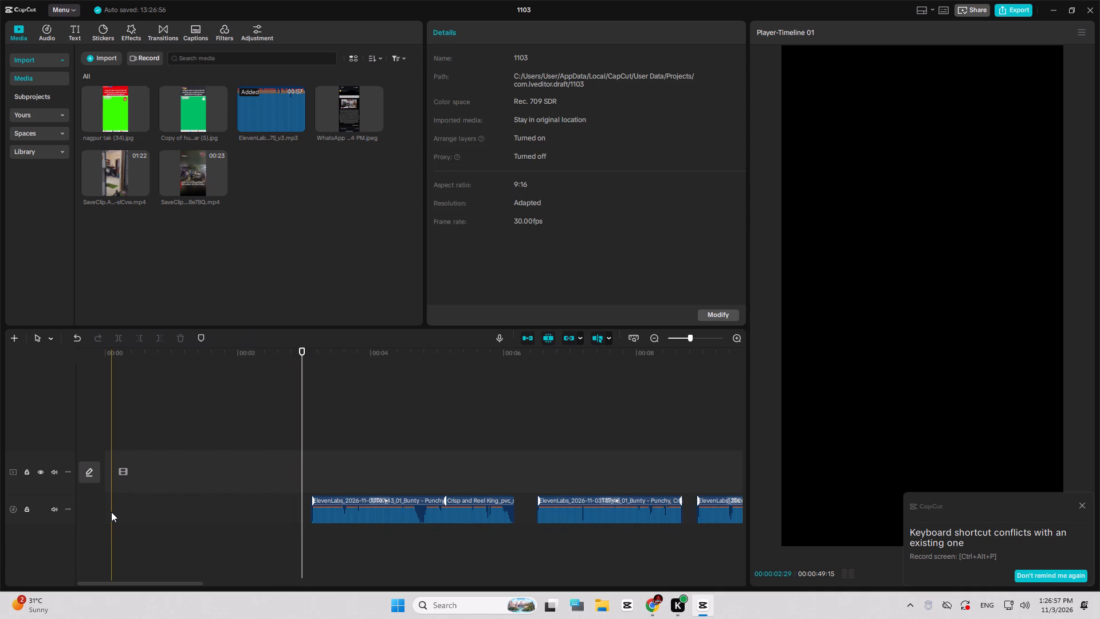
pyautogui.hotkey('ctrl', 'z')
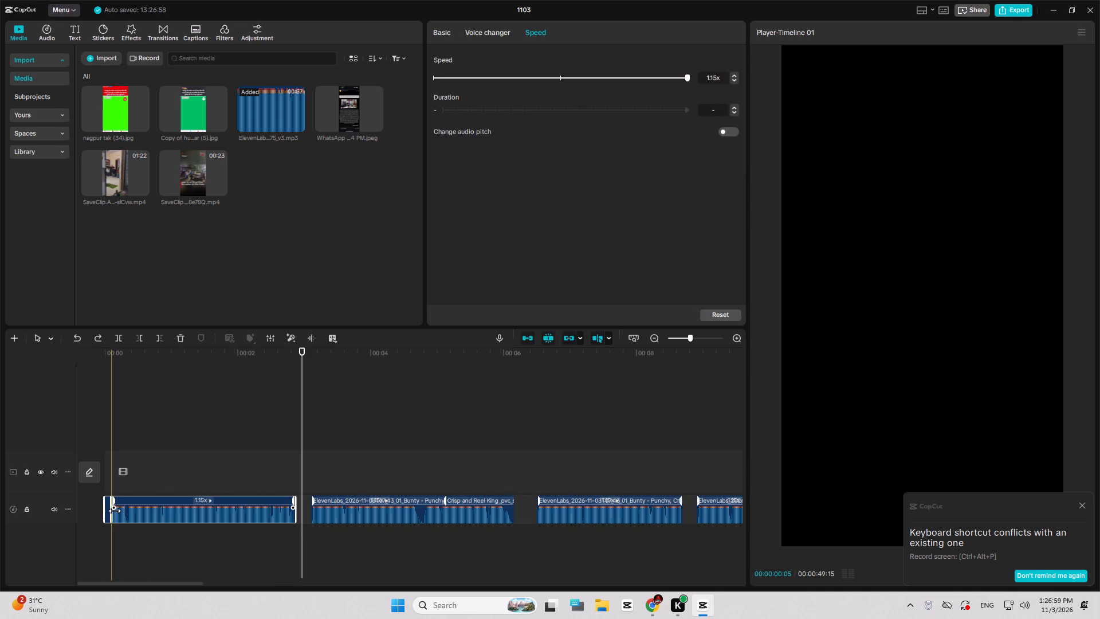
# Delete only the silent sliver at the very start of the voiceover.
pyautogui.click(107, 511)
pyautogui.click(109, 512)
pyautogui.press('Delete')
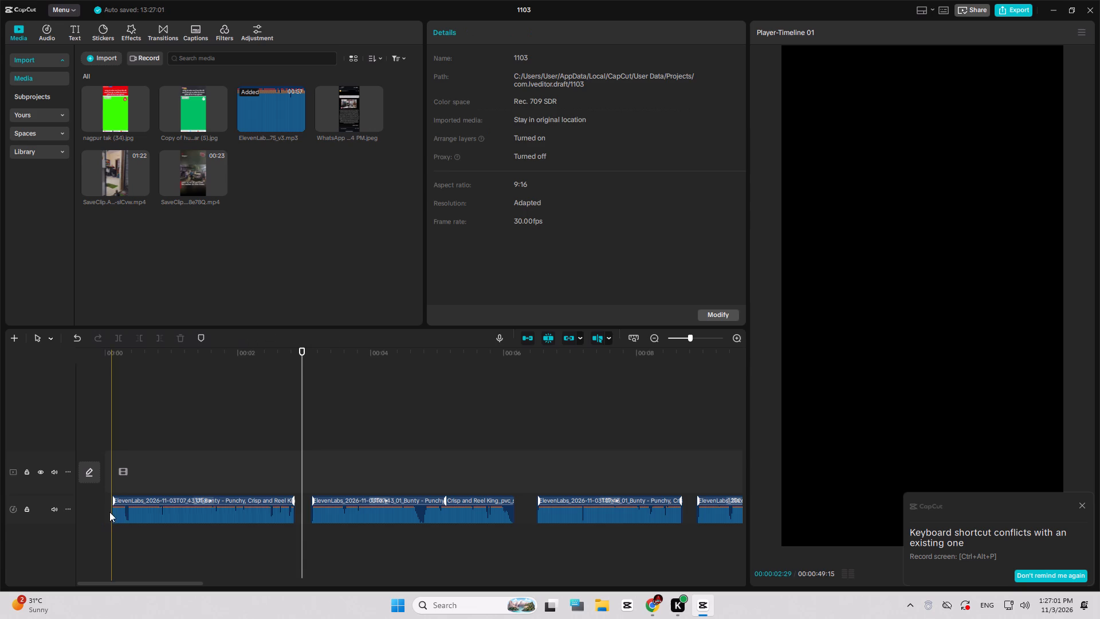
# Move the first five voiceover clips so they run back to back from 0 to about 11.6 s.
pyautogui.moveTo(124, 513); pyautogui.dragTo(115, 509)
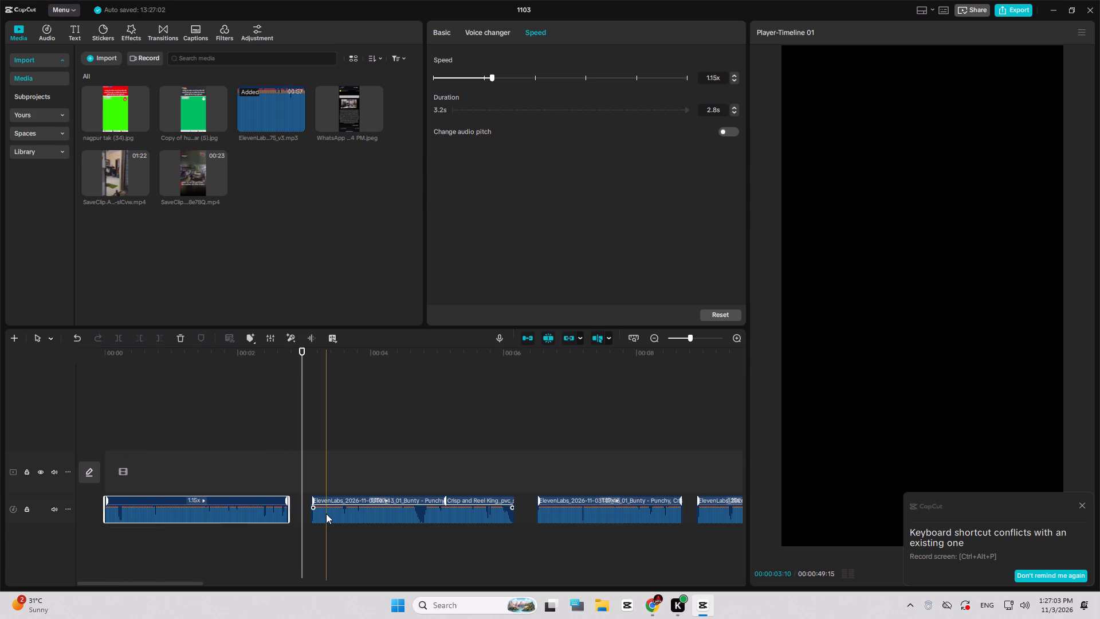
pyautogui.moveTo(326, 514); pyautogui.dragTo(307, 516)
pyautogui.moveTo(555, 512); pyautogui.dragTo(513, 516)
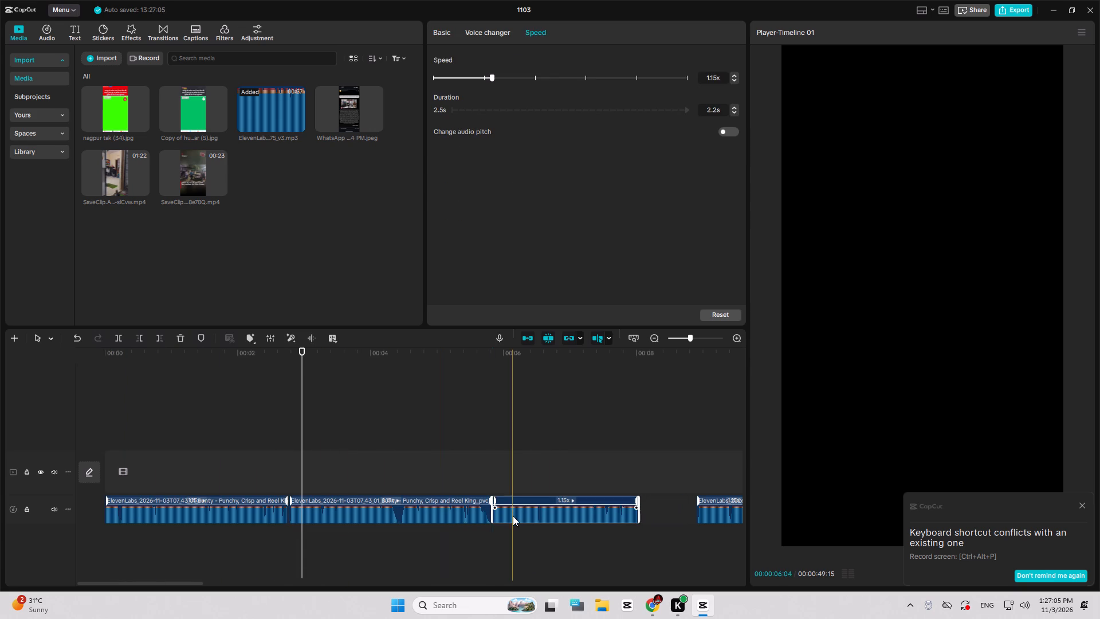
pyautogui.moveTo(514, 472); pyautogui.dragTo(288, 526)
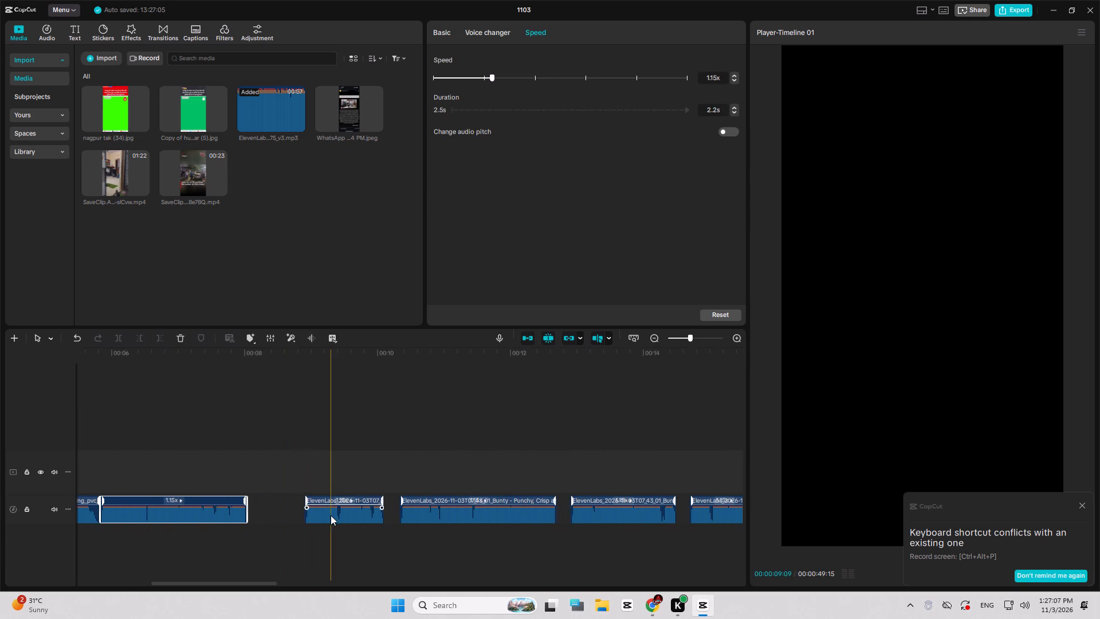
pyautogui.moveTo(331, 515); pyautogui.dragTo(276, 514)
pyautogui.moveTo(443, 510); pyautogui.dragTo(373, 509)
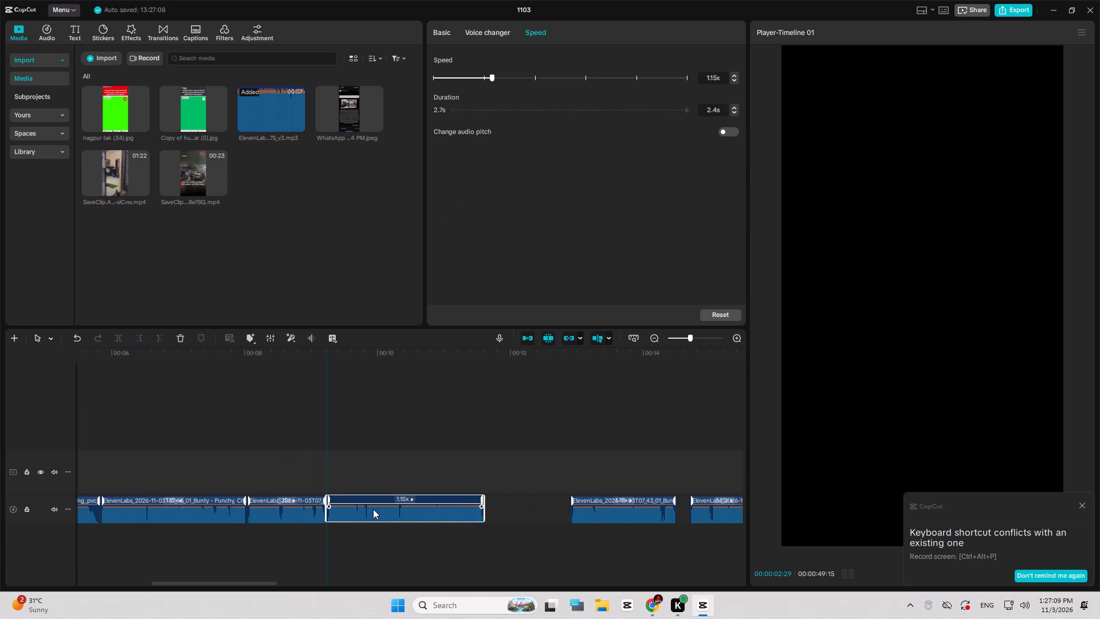
pyautogui.moveTo(373, 509); pyautogui.dragTo(371, 509)
# Close the gaps before the sixth, seventh and eighth voiceover clips, making the continuous run end at about 16.8 s.
pyautogui.click(363, 511)
pyautogui.moveTo(341, 512); pyautogui.dragTo(279, 512)
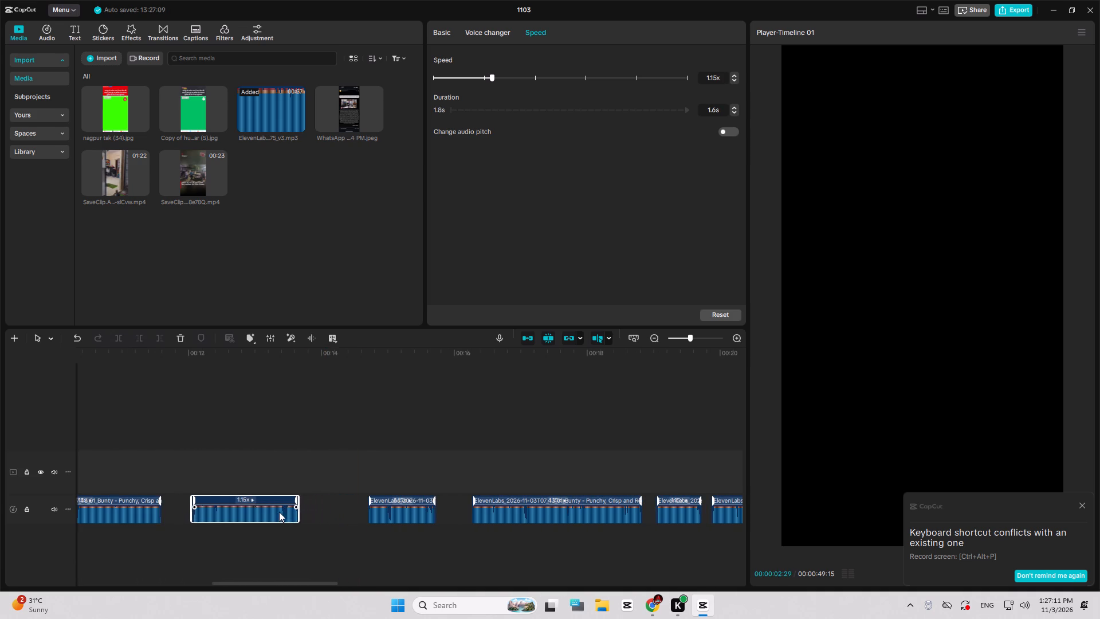
pyautogui.moveTo(279, 512); pyautogui.dragTo(255, 512)
pyautogui.moveTo(382, 519); pyautogui.dragTo(285, 516)
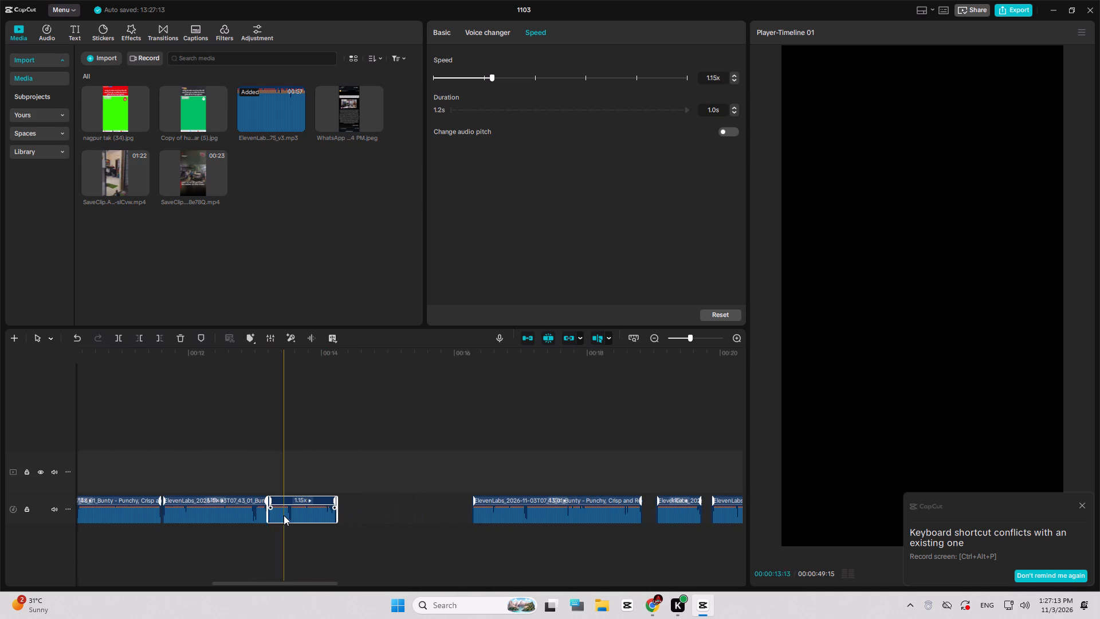
pyautogui.moveTo(284, 515); pyautogui.dragTo(316, 516)
pyautogui.moveTo(316, 515); pyautogui.dragTo(229, 514)
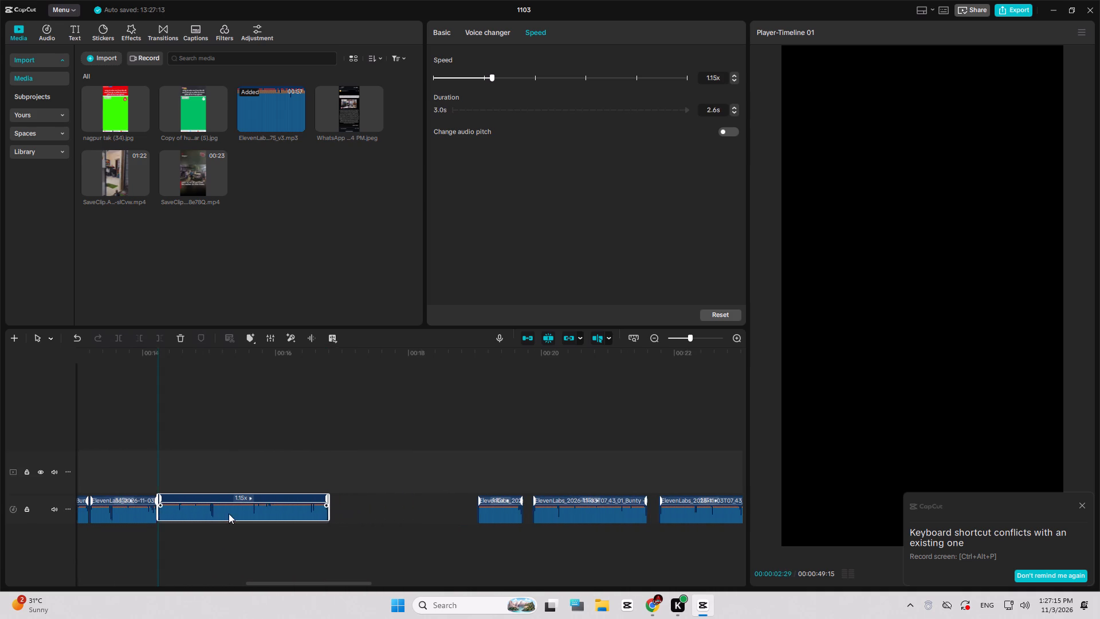
pyautogui.moveTo(229, 514); pyautogui.dragTo(186, 514)
# Attach the ninth and tenth voiceover clips directly behind the eighth, extending the gapless run to about 19.2 s.
pyautogui.moveTo(494, 511); pyautogui.dragTo(353, 511)
pyautogui.moveTo(280, 522); pyautogui.dragTo(245, 518)
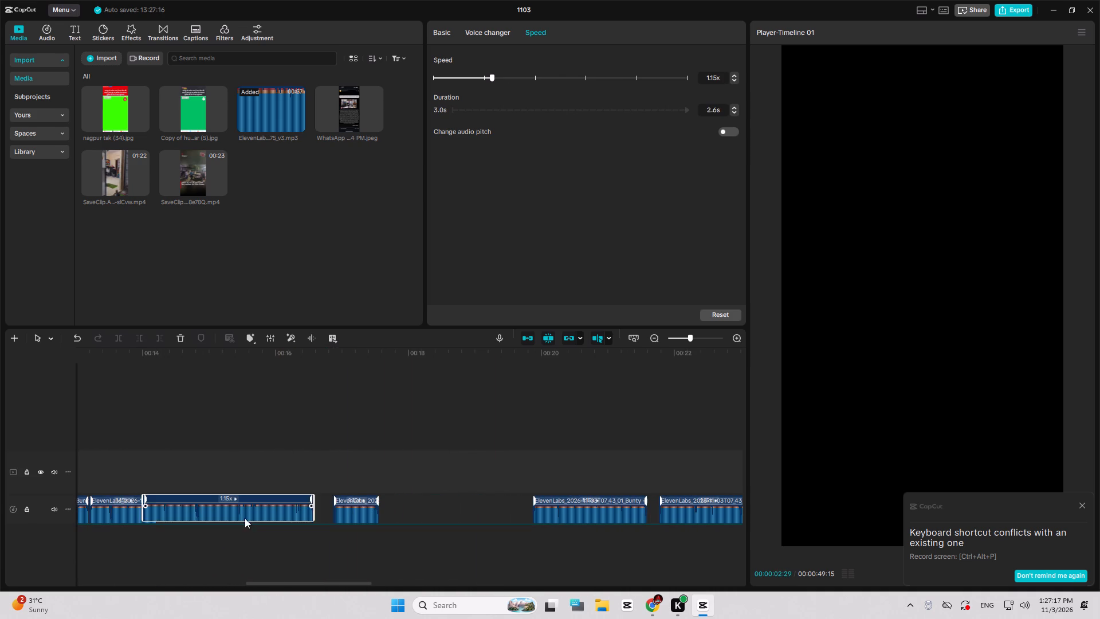
pyautogui.moveTo(245, 518); pyautogui.dragTo(272, 521)
pyautogui.moveTo(365, 517); pyautogui.dragTo(364, 517)
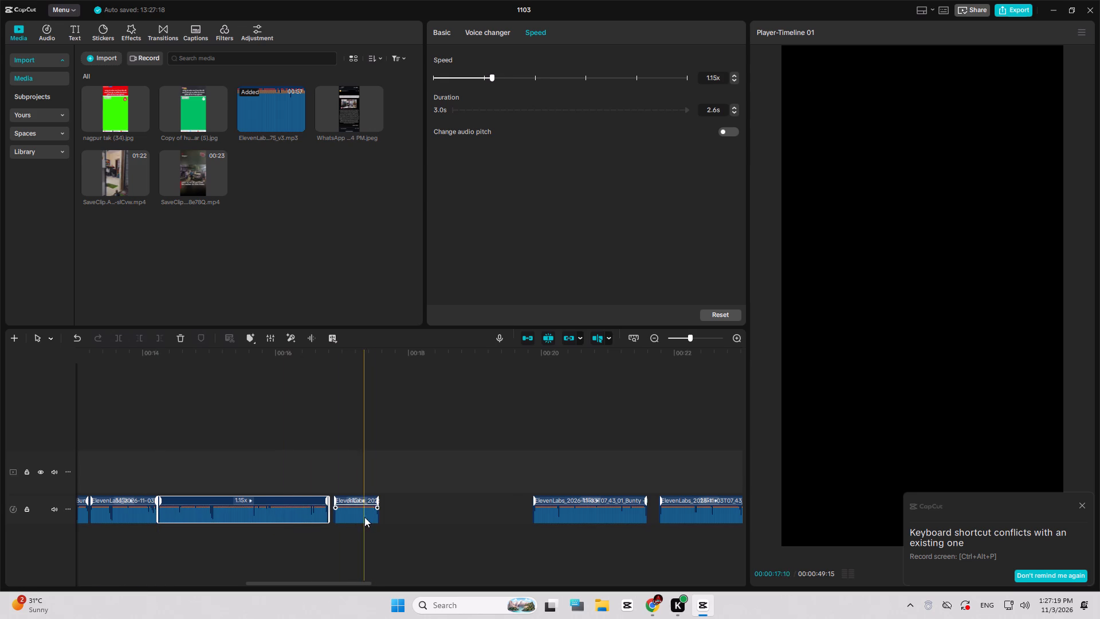
pyautogui.moveTo(364, 517); pyautogui.dragTo(357, 517)
pyautogui.moveTo(539, 515); pyautogui.dragTo(383, 515)
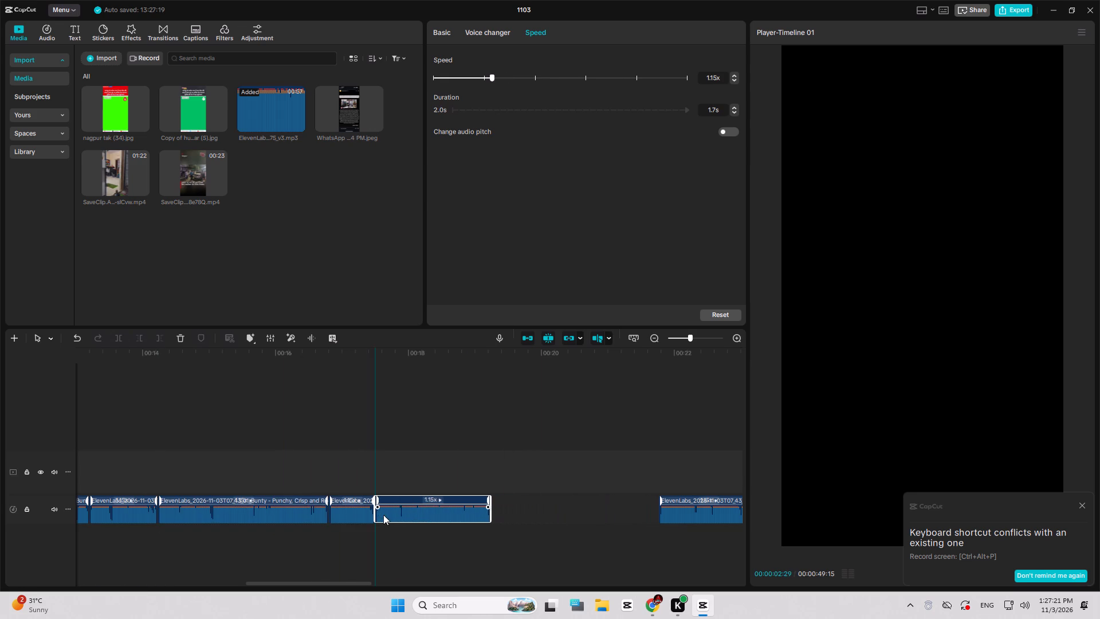
pyautogui.moveTo(383, 515); pyautogui.dragTo(383, 515)
# Move the eleventh, twelfth and thirteenth voiceover clips up against the tenth, extending the gapless run to about 25.3 s.
pyautogui.moveTo(377, 516); pyautogui.dragTo(403, 517)
pyautogui.moveTo(351, 519); pyautogui.dragTo(210, 522)
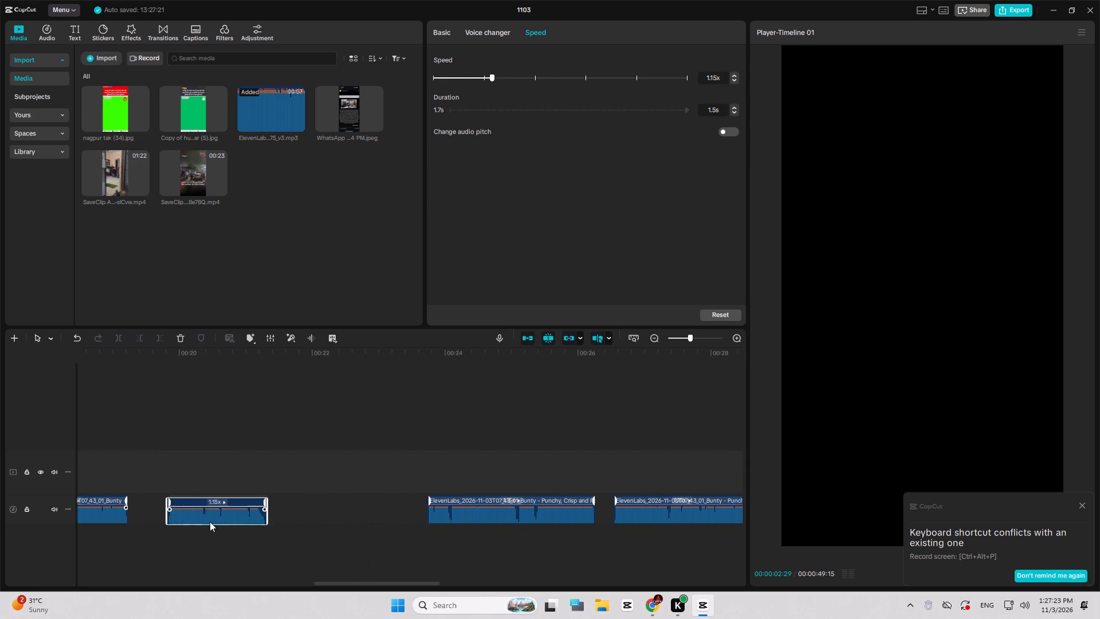
pyautogui.moveTo(210, 522); pyautogui.dragTo(184, 520)
pyautogui.moveTo(481, 519); pyautogui.dragTo(288, 516)
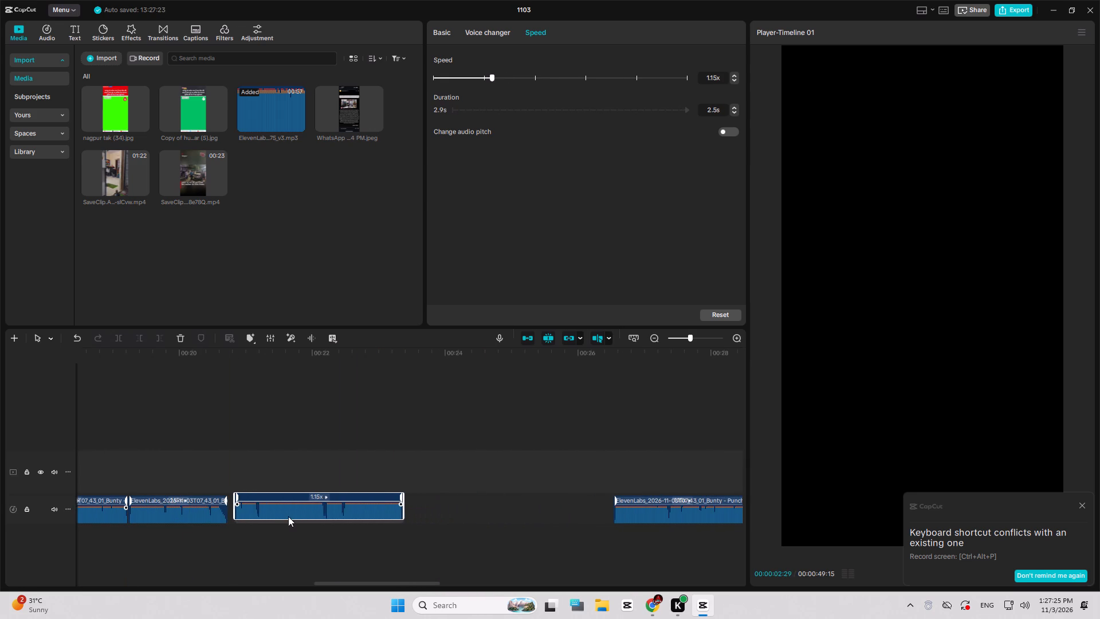
pyautogui.moveTo(288, 516); pyautogui.dragTo(281, 515)
pyautogui.moveTo(653, 510); pyautogui.dragTo(438, 510)
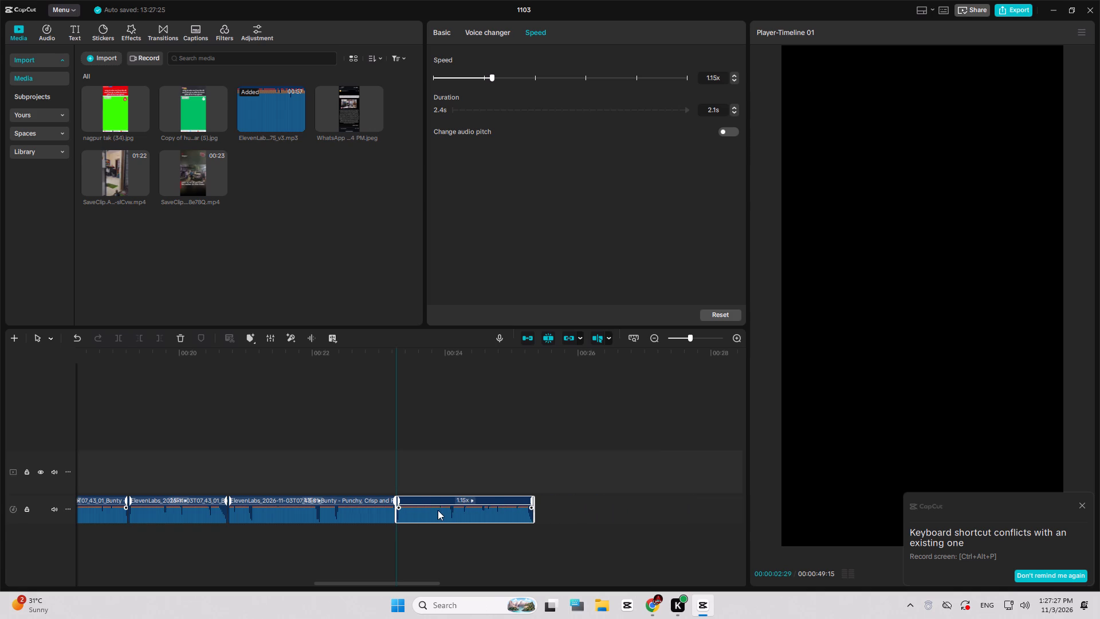
pyautogui.moveTo(438, 510); pyautogui.dragTo(436, 510)
# Close the gaps before the next three voiceover clips, extending the continuous run from about 25.3 s to 34.4 s.
pyautogui.moveTo(436, 515); pyautogui.dragTo(458, 517)
pyautogui.moveTo(502, 513); pyautogui.dragTo(294, 513)
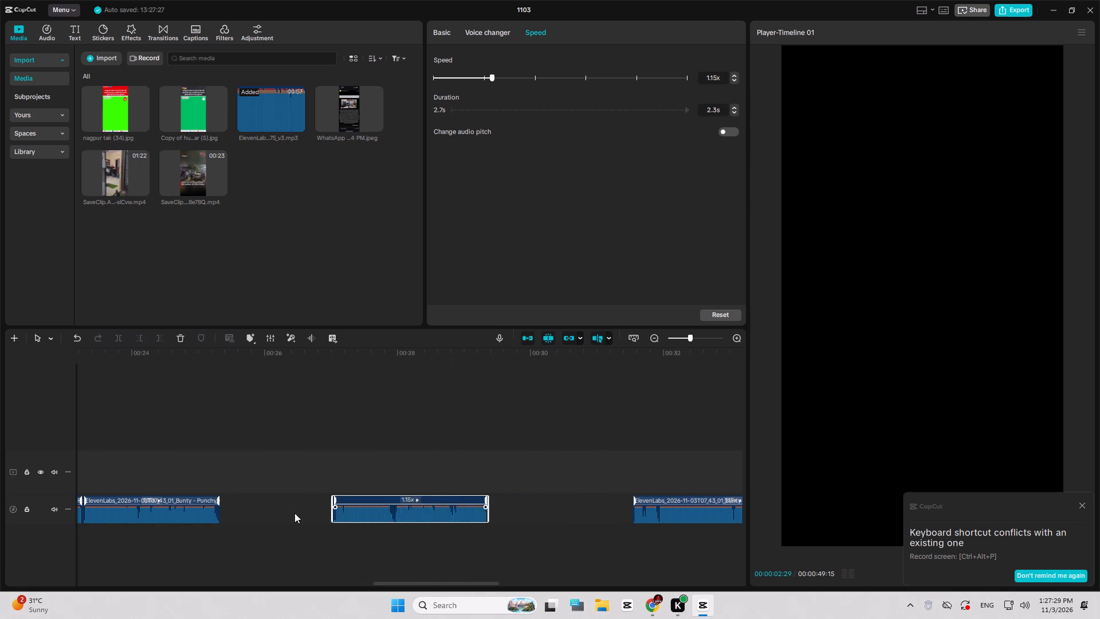
pyautogui.moveTo(294, 513); pyautogui.dragTo(261, 513)
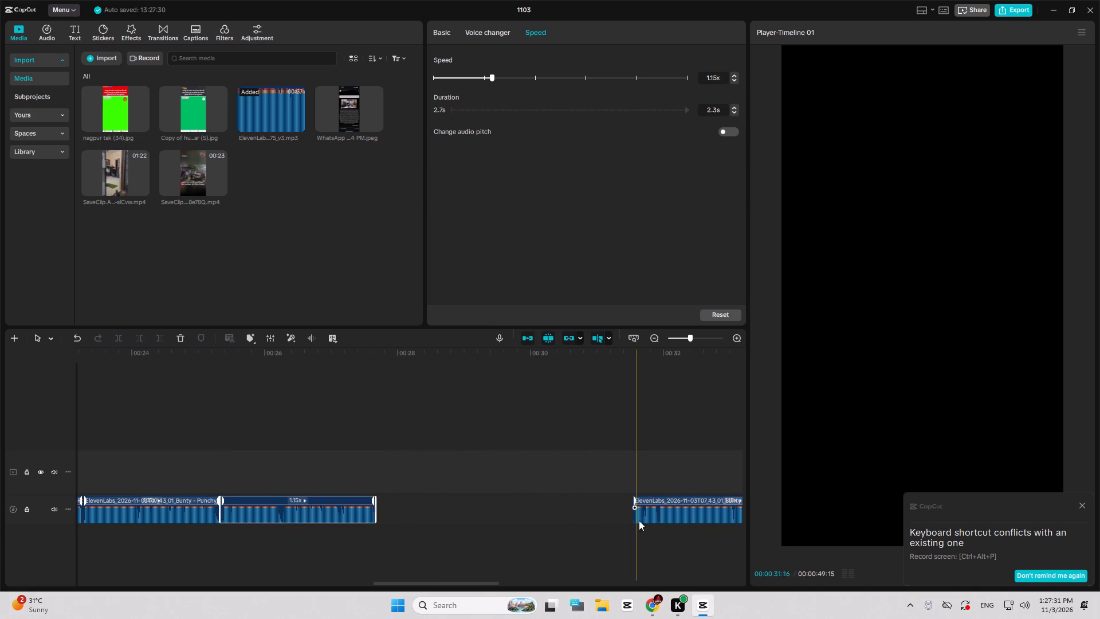
pyautogui.moveTo(646, 518); pyautogui.dragTo(389, 515)
pyautogui.moveTo(385, 516); pyautogui.dragTo(395, 518)
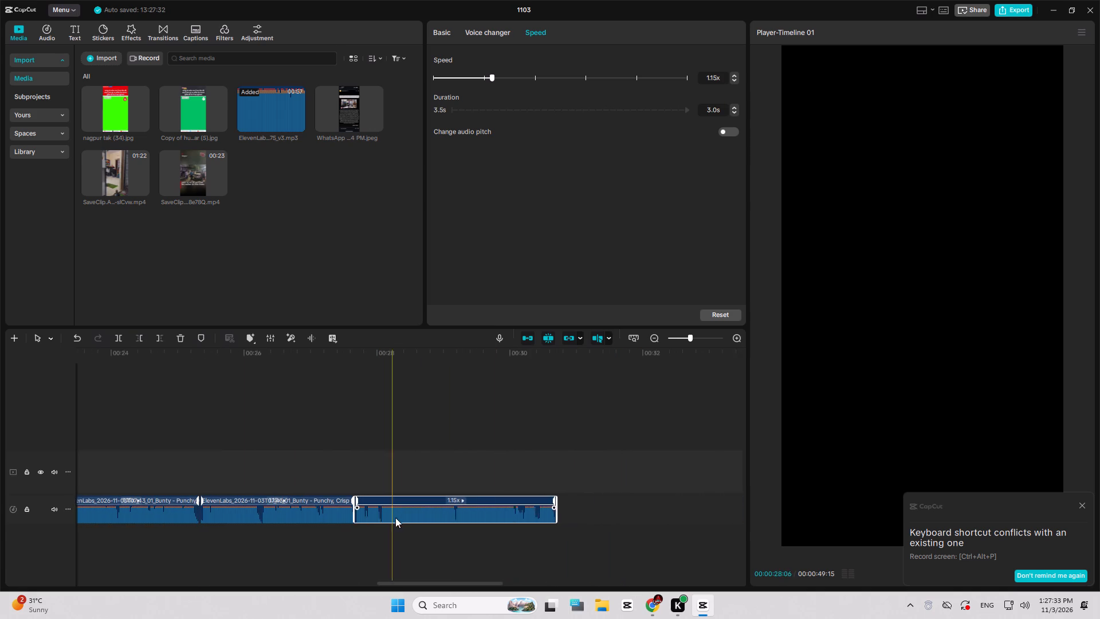
pyautogui.moveTo(395, 518); pyautogui.dragTo(421, 518)
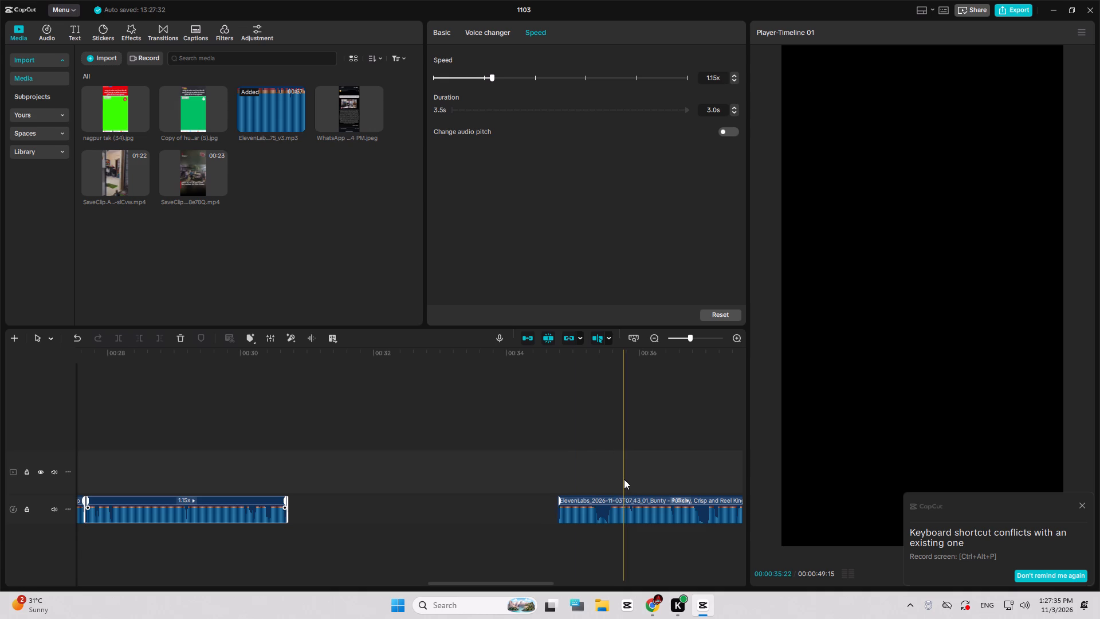
pyautogui.moveTo(618, 512); pyautogui.dragTo(349, 511)
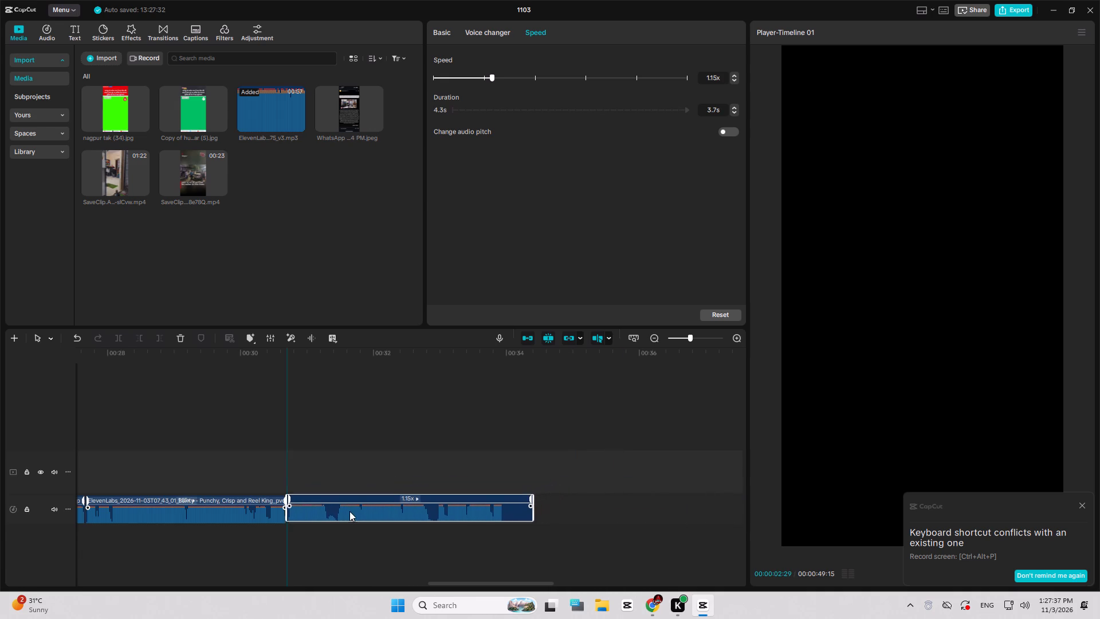
pyautogui.moveTo(349, 511); pyautogui.dragTo(348, 512)
# Close the gaps before the following three voiceover clips, extending the continuous run from about 34.4 s to 39.9 s.
pyautogui.moveTo(348, 516); pyautogui.dragTo(446, 521)
pyautogui.moveTo(492, 515); pyautogui.dragTo(273, 514)
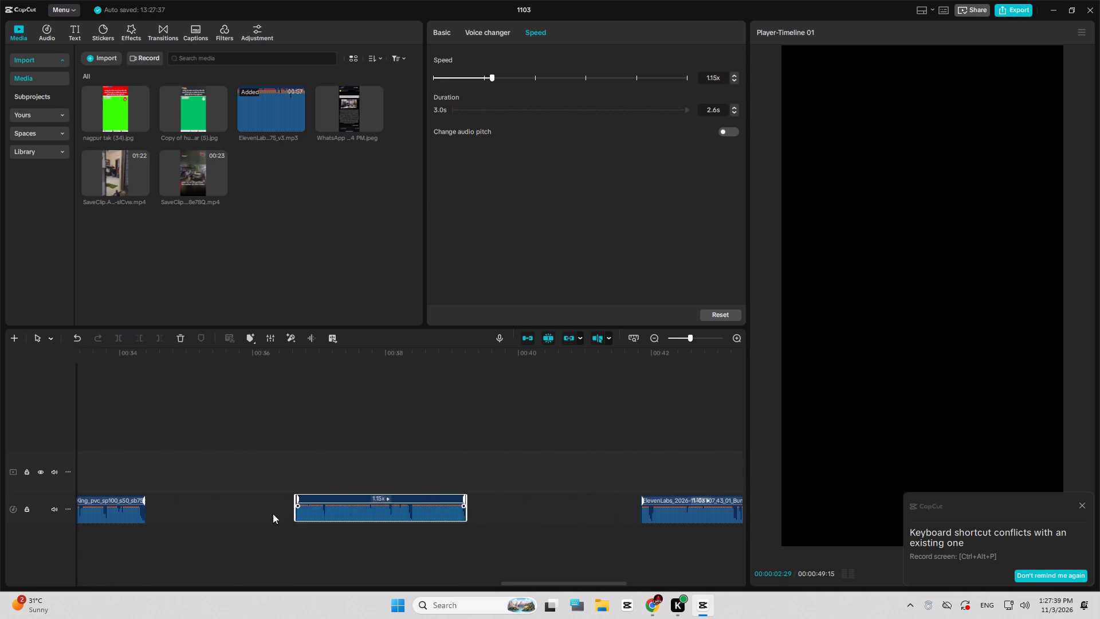
pyautogui.moveTo(273, 514); pyautogui.dragTo(186, 514)
pyautogui.moveTo(666, 515); pyautogui.dragTo(364, 514)
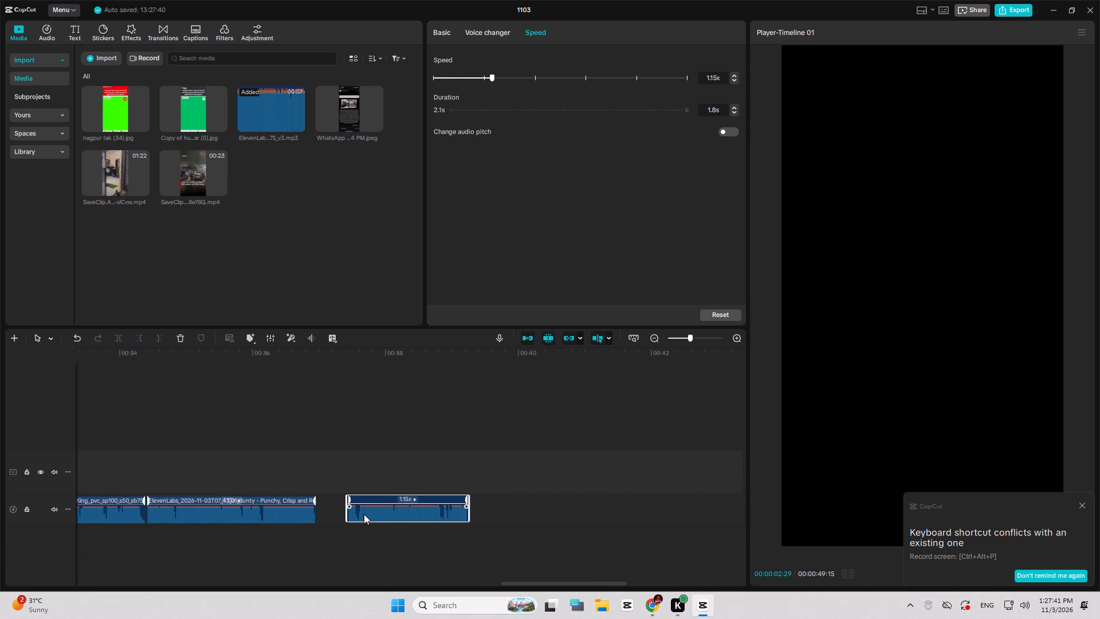
pyautogui.moveTo(364, 514); pyautogui.dragTo(343, 515)
pyautogui.moveTo(329, 520); pyautogui.dragTo(418, 529)
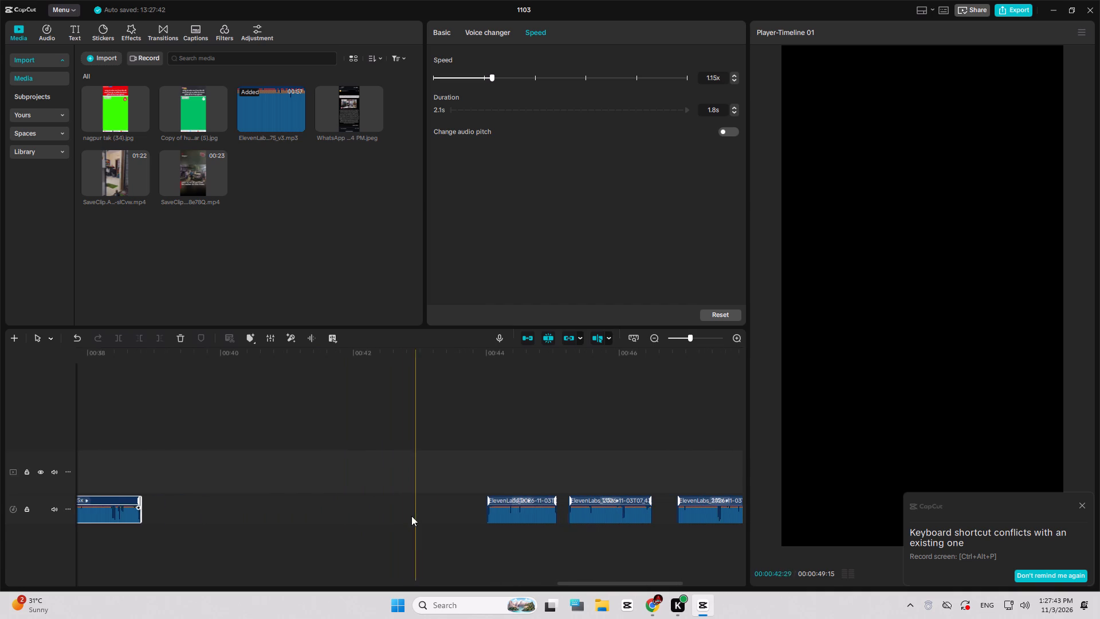
pyautogui.moveTo(508, 514); pyautogui.dragTo(159, 516)
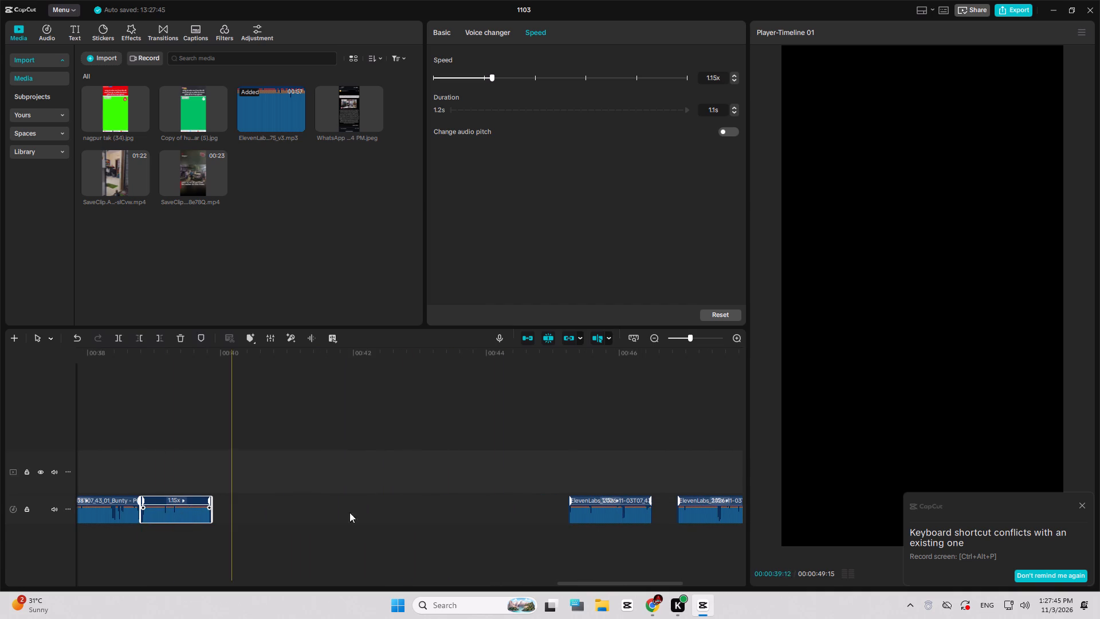
# Join the last three voiceover clips to the preceding ones so the gapless voiceover ends at about 43.7 s.
pyautogui.moveTo(611, 514); pyautogui.dragTo(249, 516)
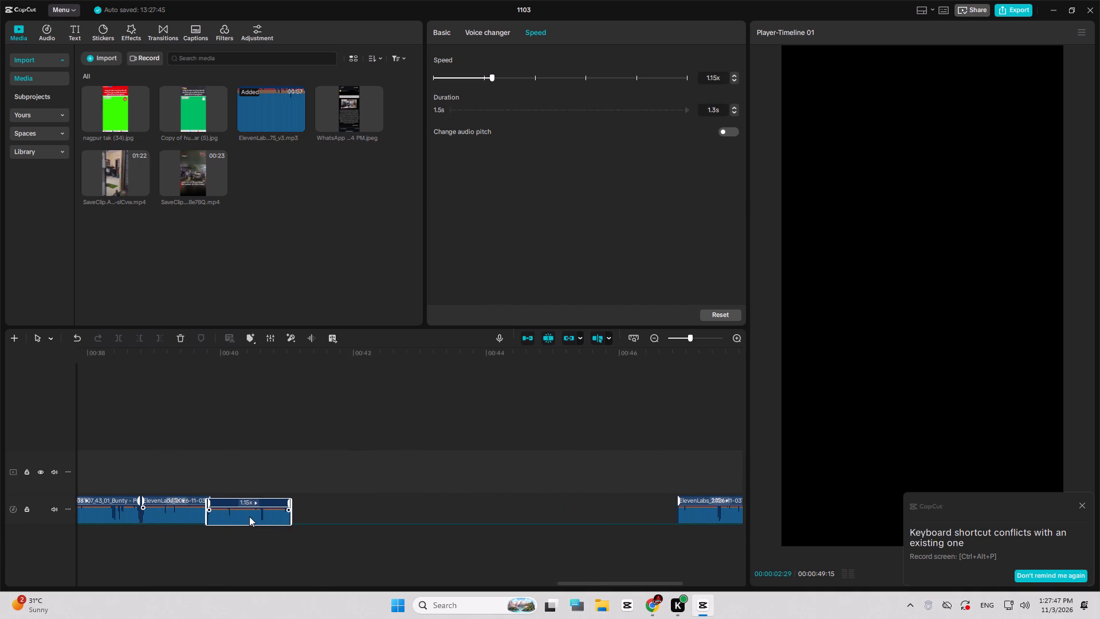
pyautogui.moveTo(249, 516); pyautogui.dragTo(256, 516)
pyautogui.moveTo(709, 515); pyautogui.dragTo(347, 514)
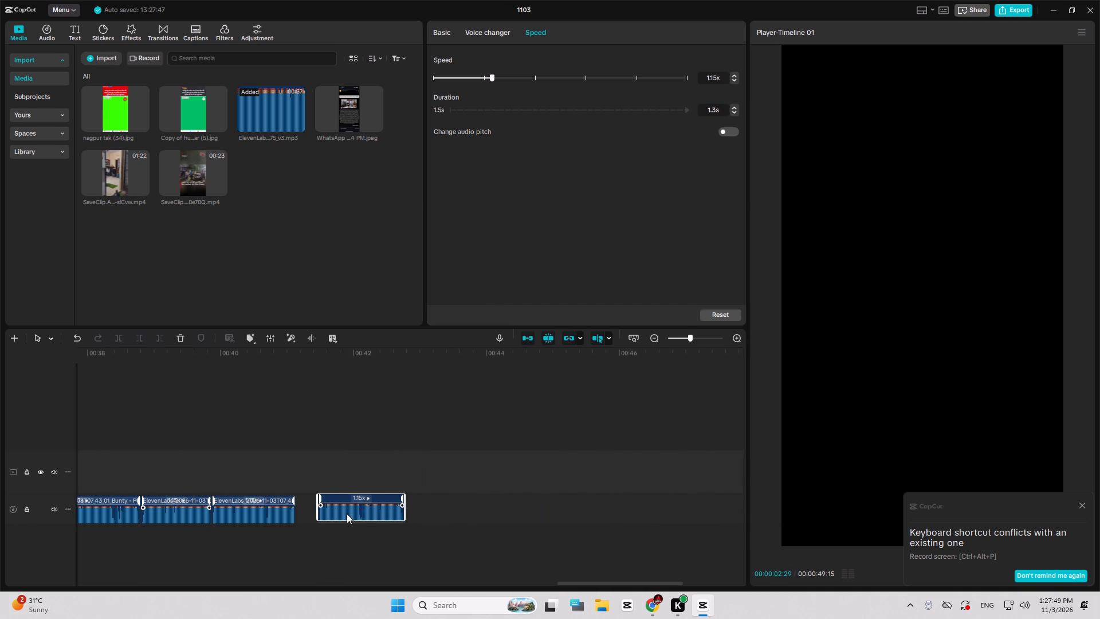
pyautogui.moveTo(347, 514); pyautogui.dragTo(329, 517)
pyautogui.moveTo(312, 522); pyautogui.dragTo(380, 530)
pyautogui.moveTo(516, 514); pyautogui.dragTo(127, 509)
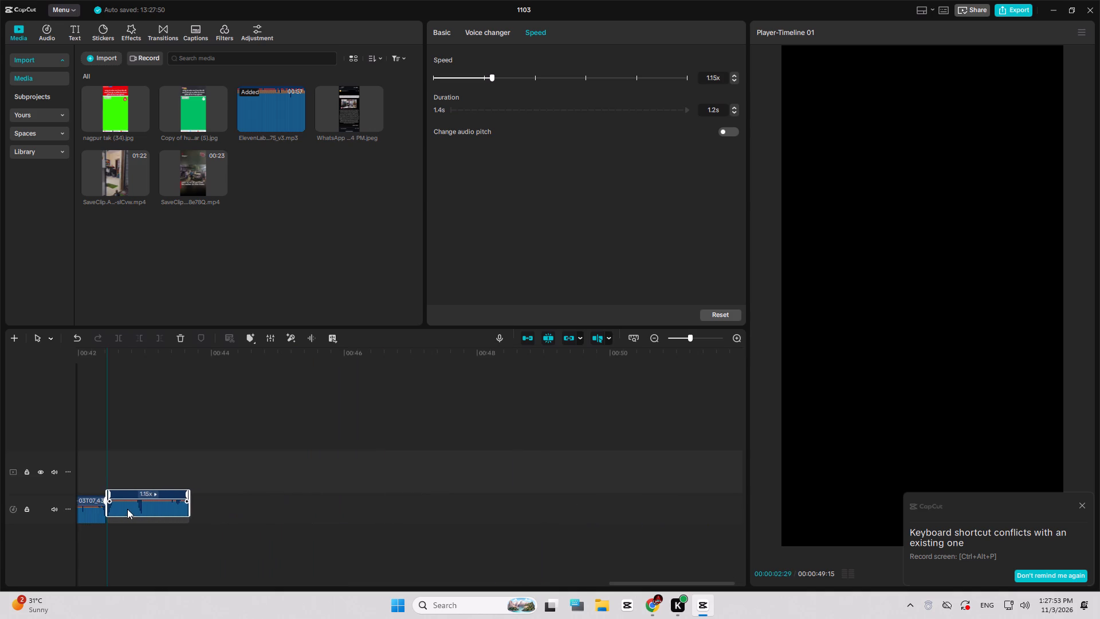
pyautogui.moveTo(127, 509); pyautogui.dragTo(126, 510)
# Return the playhead to the start of the timeline and play the joined voiceover.
pyautogui.moveTo(143, 514); pyautogui.dragTo(477, 526)
pyautogui.scroll(-5, 606, 497)
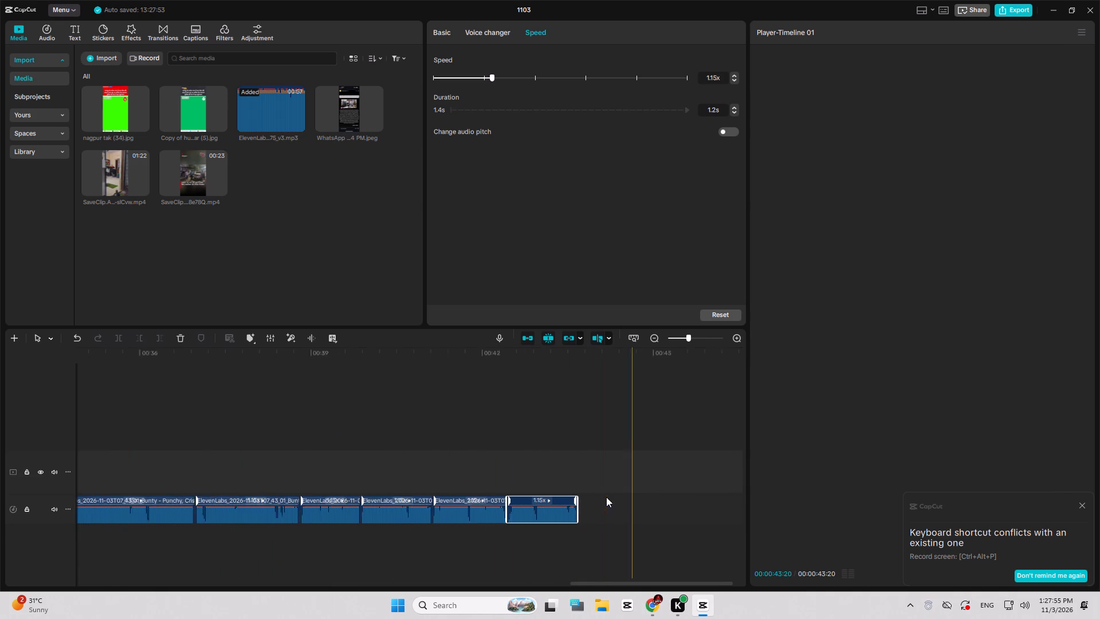
pyautogui.scroll(-1, 606, 497)
pyautogui.moveTo(559, 353); pyautogui.dragTo(0, 351)
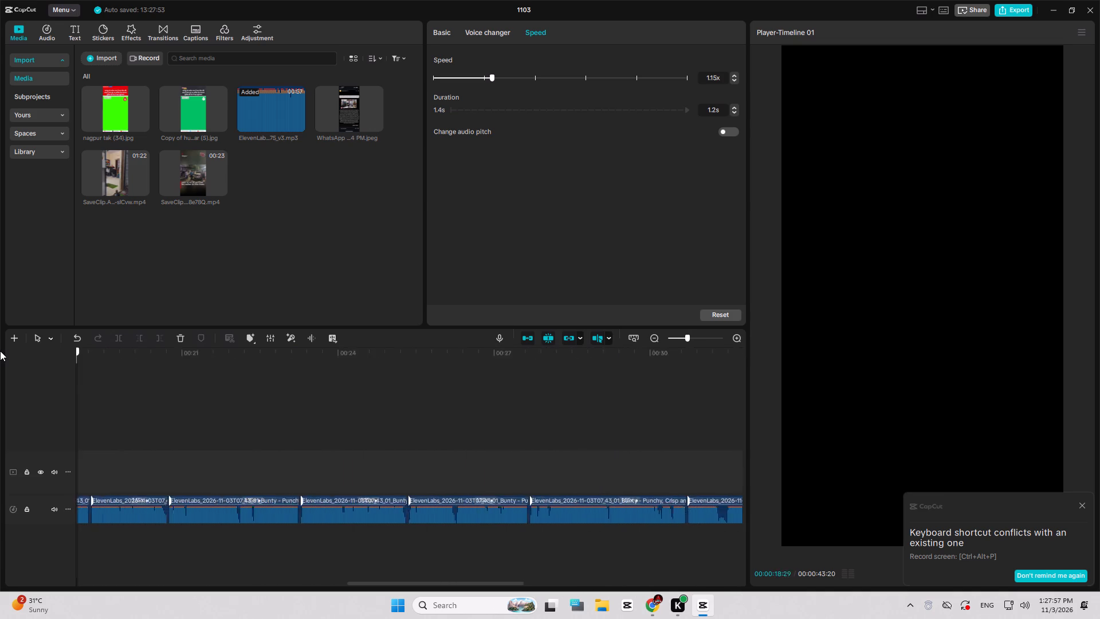
pyautogui.moveTo(0, 351); pyautogui.dragTo(0, 351)
pyautogui.press('space')
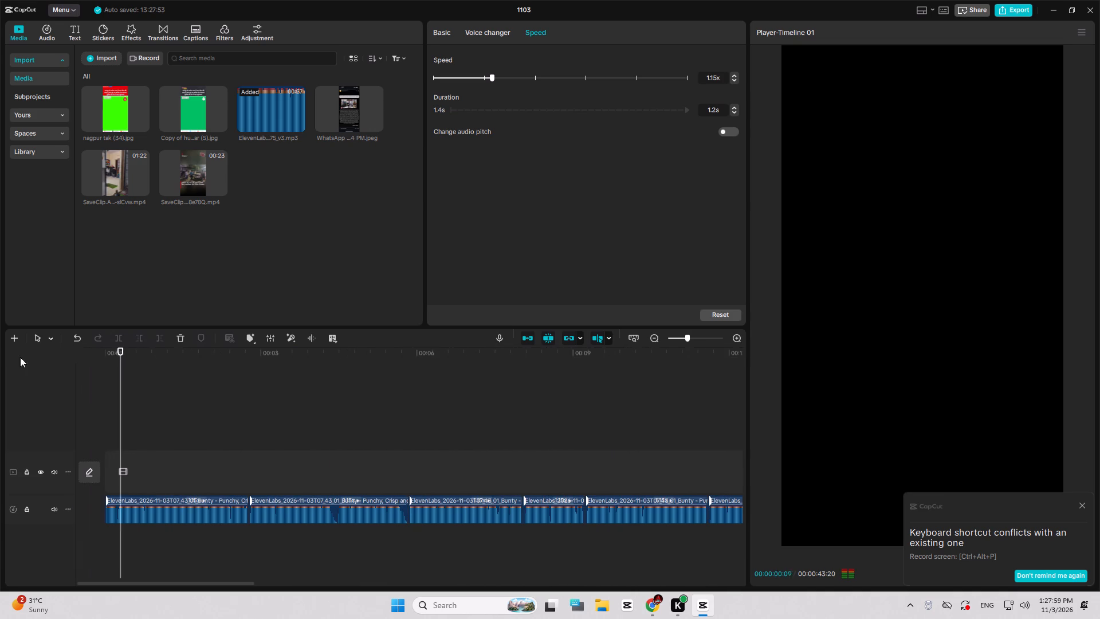
# Switch to Chrome, pause the playing YouTube video, and return to CapCut.
pyautogui.click(660, 604)
pyautogui.click(502, 357)
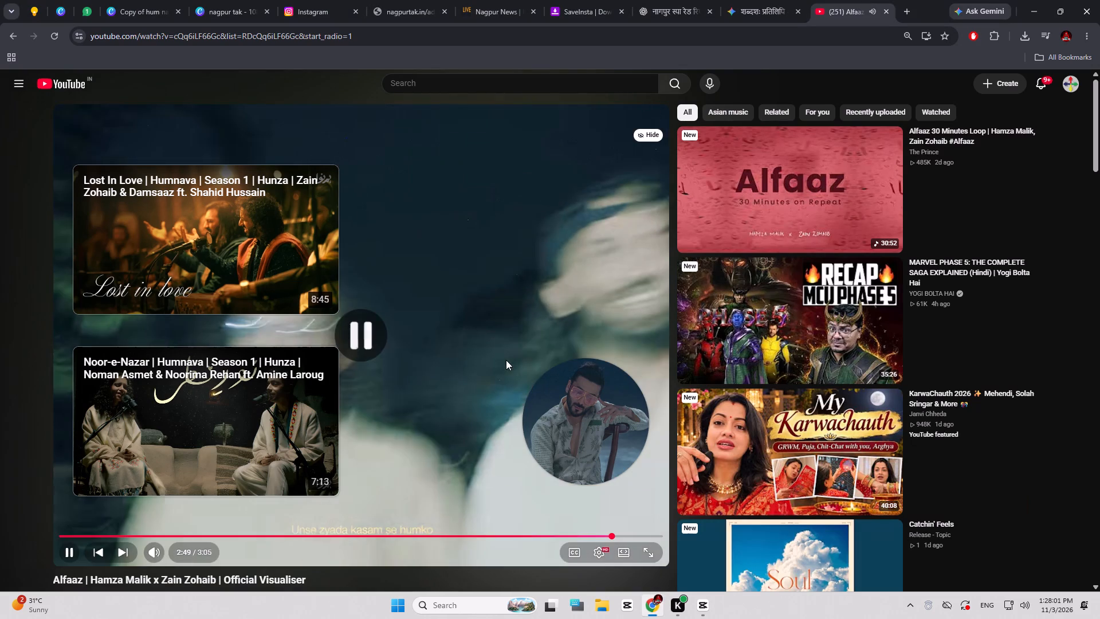
pyautogui.click(697, 606)
# Play the joined voiceover from the very start through to the last clip to check the cuts.
pyautogui.moveTo(256, 355); pyautogui.dragTo(68, 351)
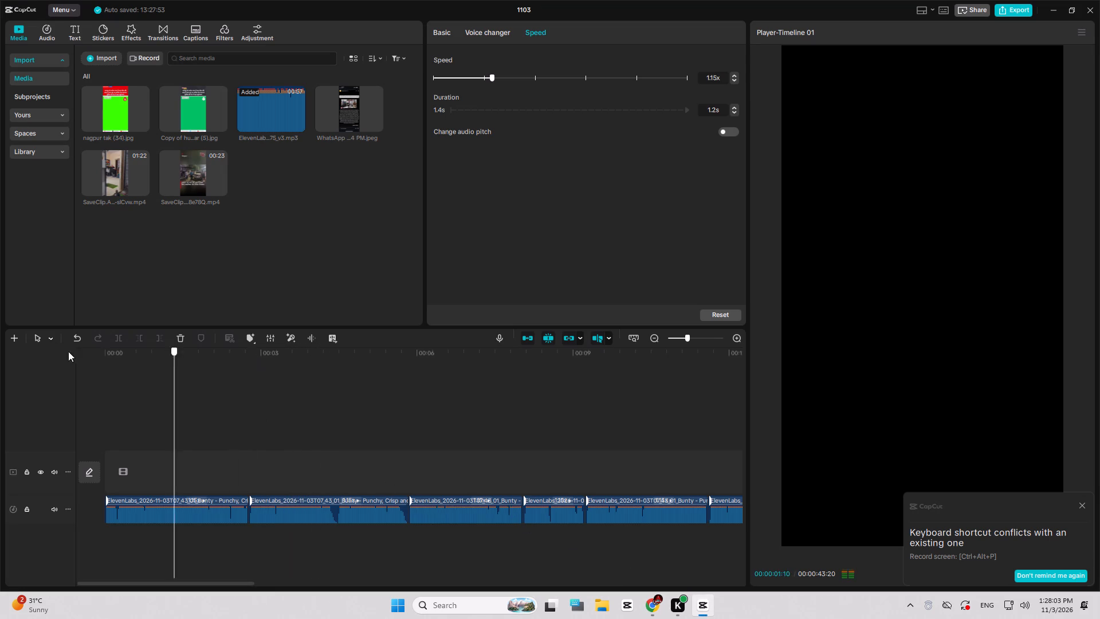
pyautogui.moveTo(68, 351); pyautogui.dragTo(36, 351)
pyautogui.press('space')
pyautogui.press('space')
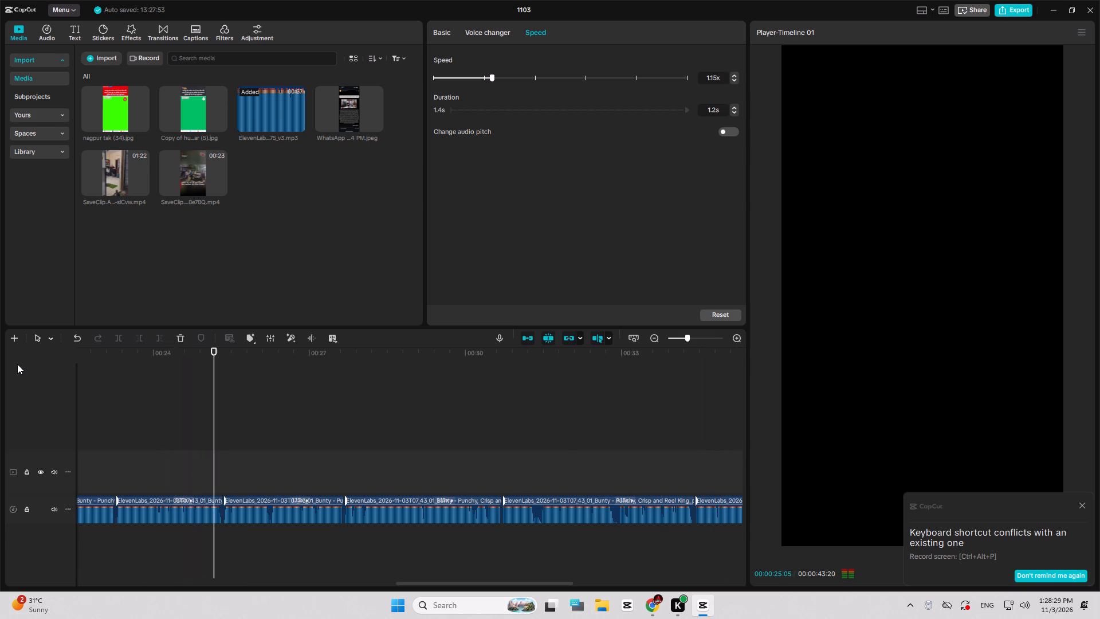
pyautogui.click(556, 502)
pyautogui.click(559, 502)
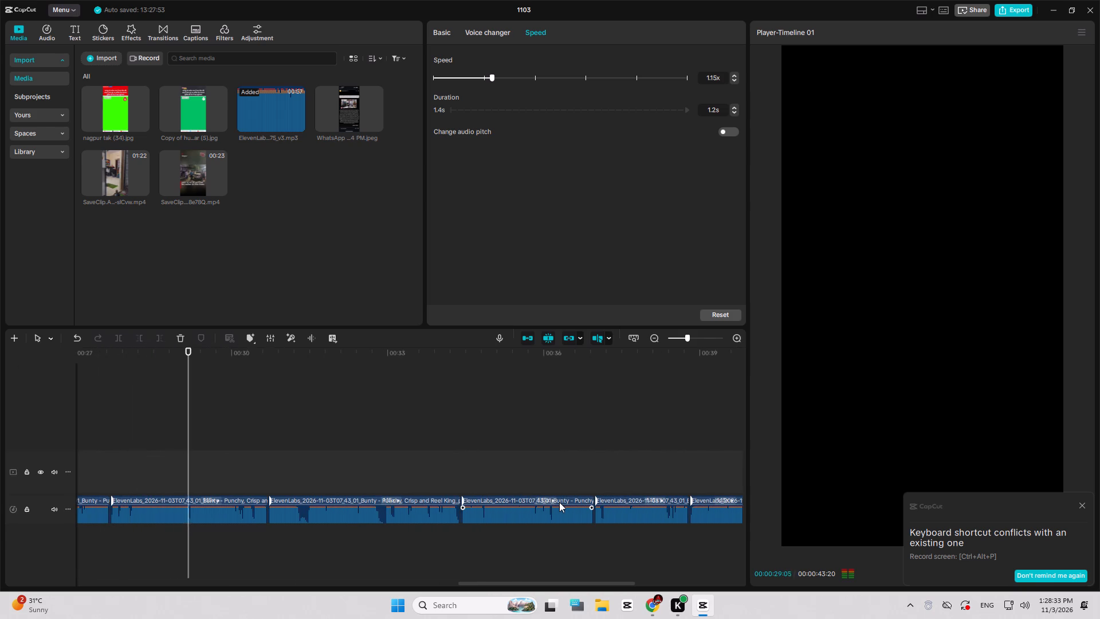
pyautogui.click(588, 512)
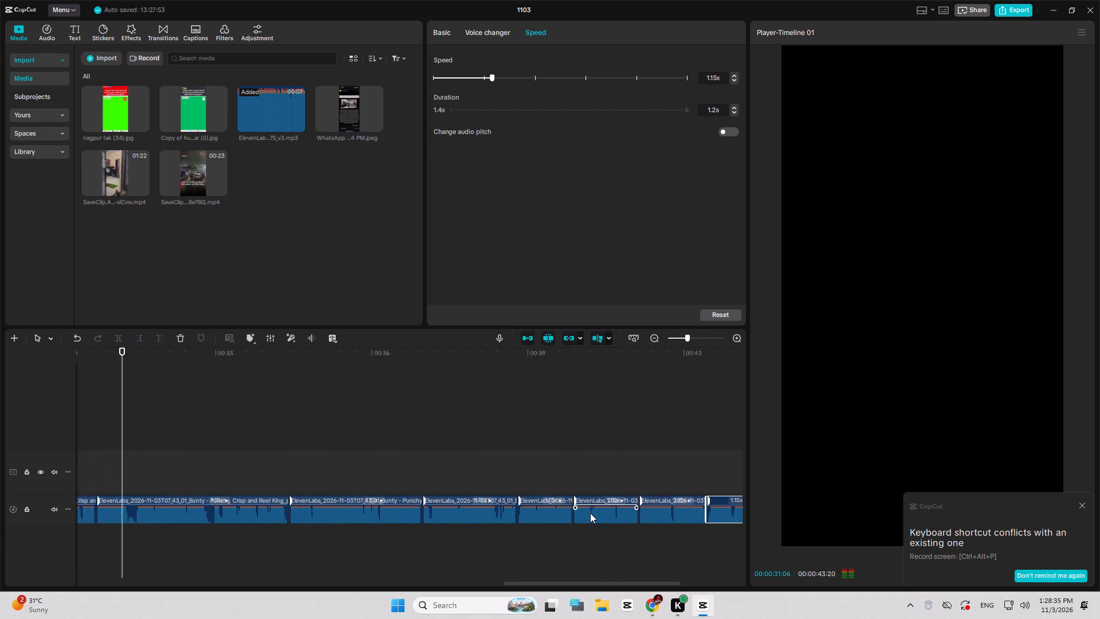
pyautogui.click(591, 518)
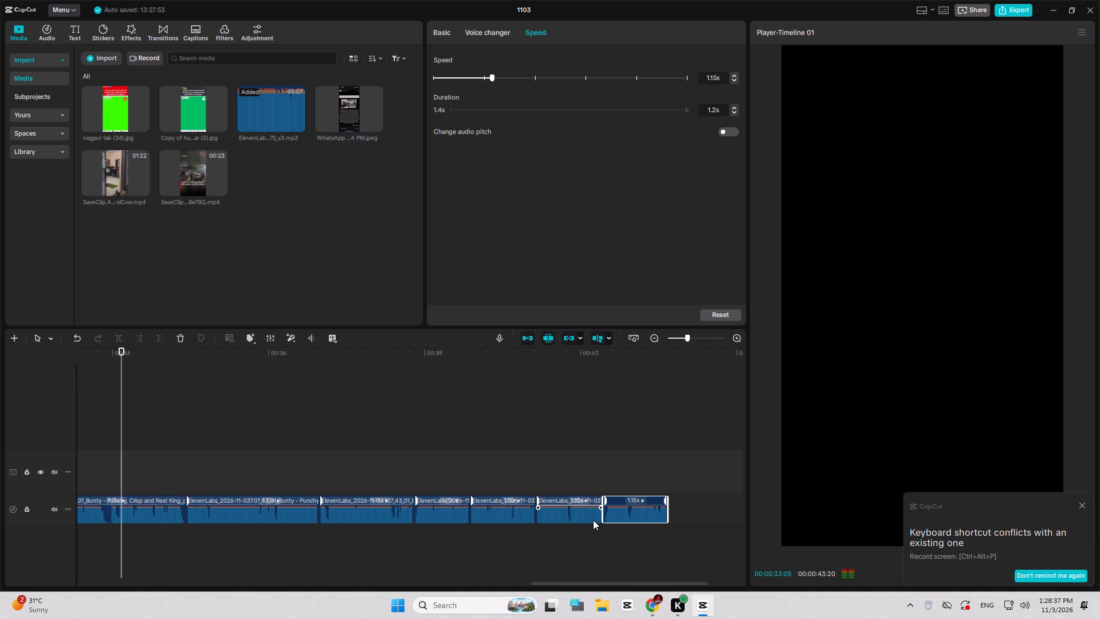
pyautogui.click(594, 522)
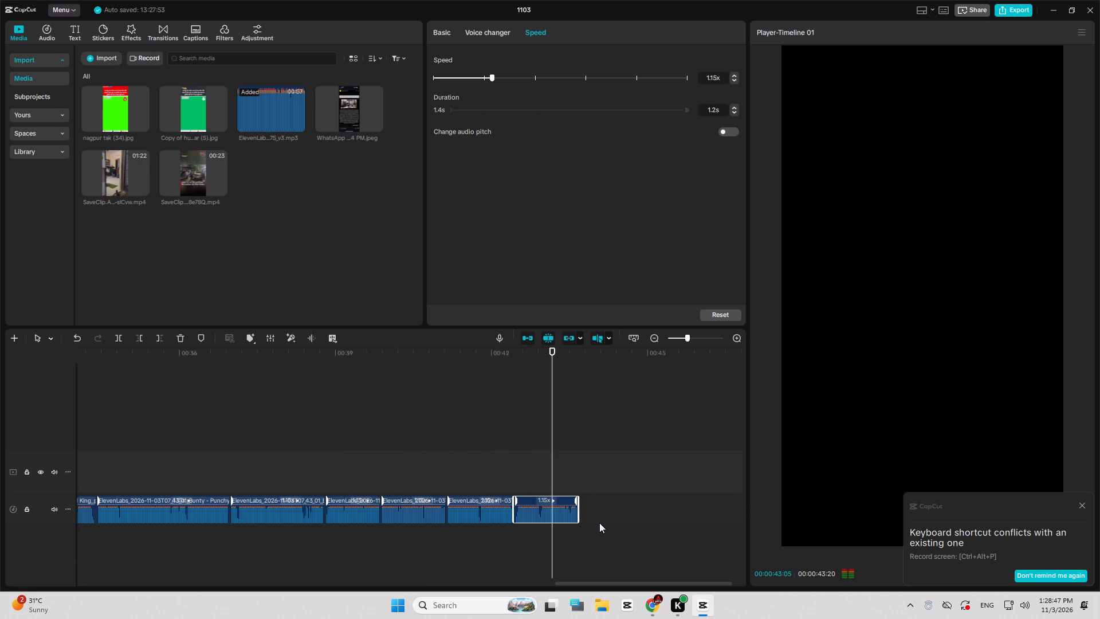
# Place nagpur tak (34).jpg above the main track from the timeline start and extend it to the voiceover's end at 43:20.
pyautogui.moveTo(505, 347); pyautogui.dragTo(42, 323)
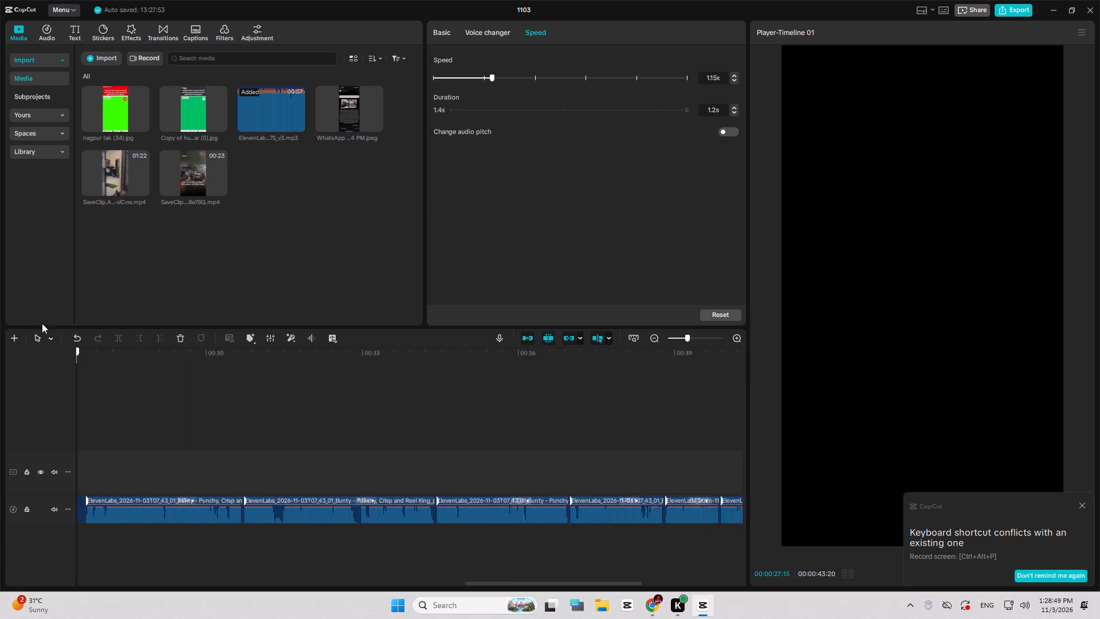
pyautogui.moveTo(42, 323); pyautogui.dragTo(0, 335)
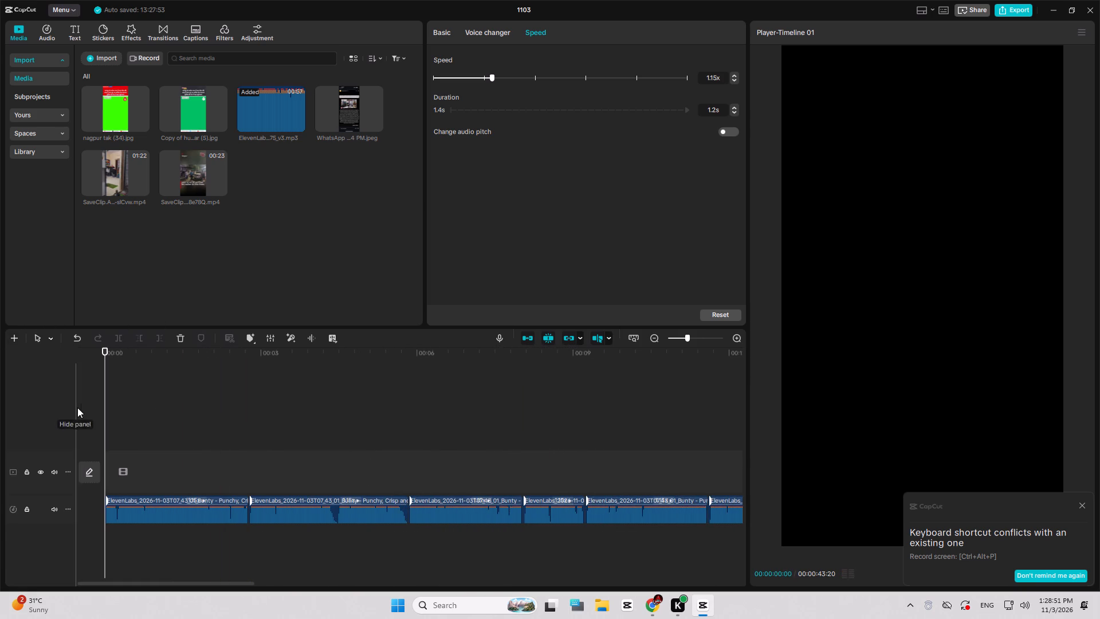
pyautogui.moveTo(118, 112); pyautogui.dragTo(100, 417)
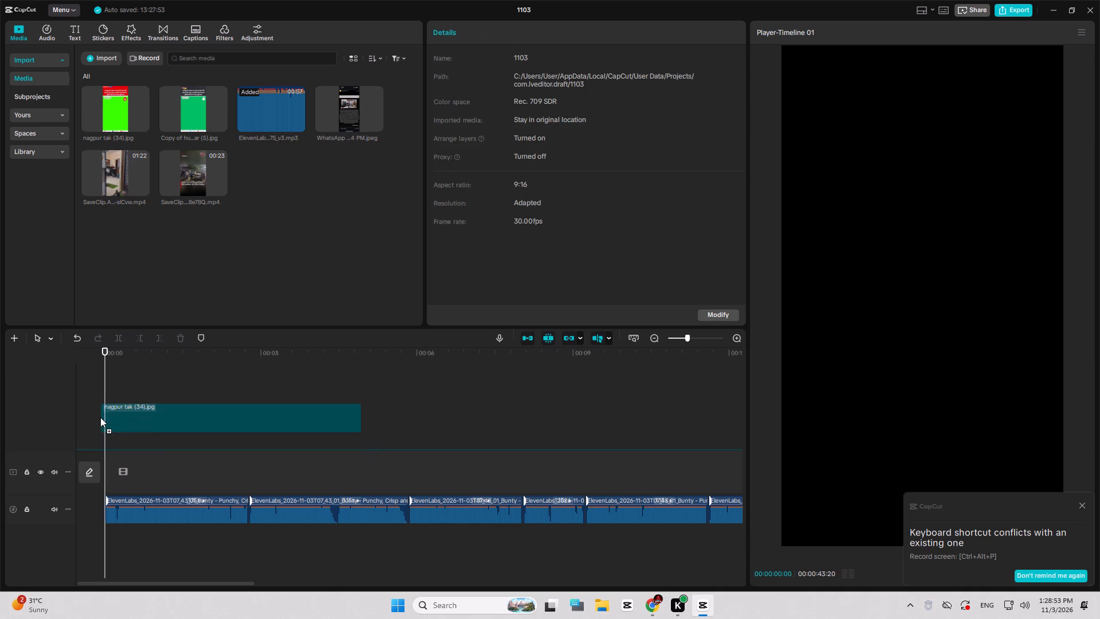
pyautogui.moveTo(100, 417); pyautogui.dragTo(100, 417)
pyautogui.keyDown('ctrl'); pyautogui.scroll(-5, 102, 427); pyautogui.keyUp('ctrl')
pyautogui.keyDown('ctrl'); pyautogui.scroll(-5, 218, 499); pyautogui.keyUp('ctrl')
pyautogui.keyDown('ctrl'); pyautogui.scroll(-4, 413, 496); pyautogui.keyUp('ctrl')
pyautogui.scroll(-5, 414, 496)
pyautogui.keyDown('ctrl'); pyautogui.scroll(-4, 335, 475); pyautogui.keyUp('ctrl')
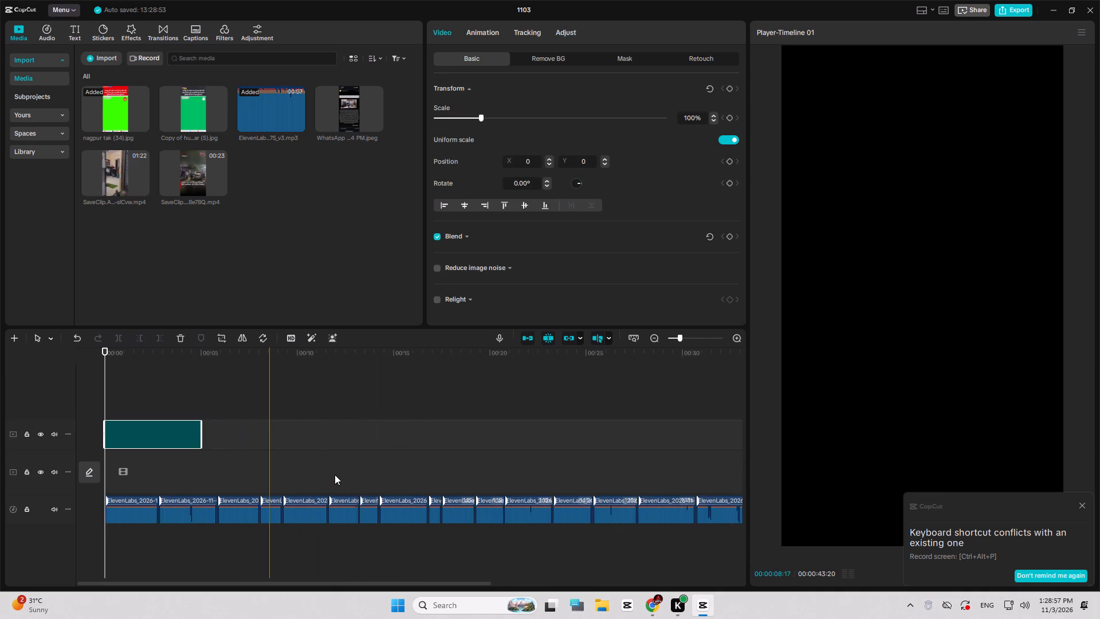
pyautogui.keyDown('ctrl'); pyautogui.scroll(-5, 335, 475); pyautogui.keyUp('ctrl')
pyautogui.moveTo(166, 432); pyautogui.dragTo(635, 448)
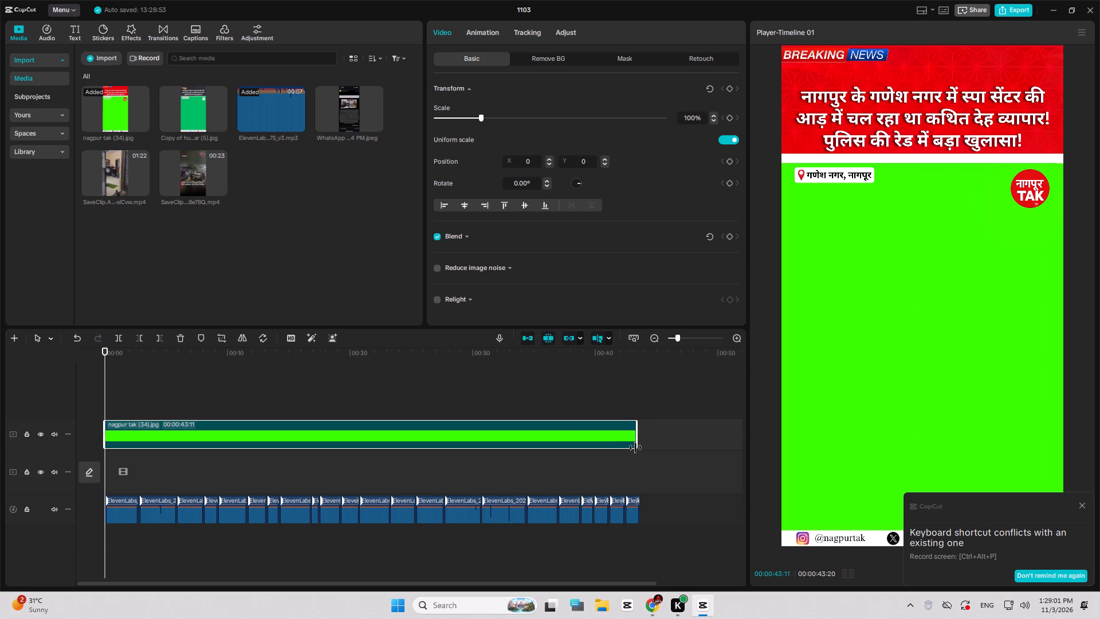
pyautogui.moveTo(635, 448); pyautogui.dragTo(637, 448)
# Remove the green area of the news template with Chroma key by sampling its green.
pyautogui.click(525, 57)
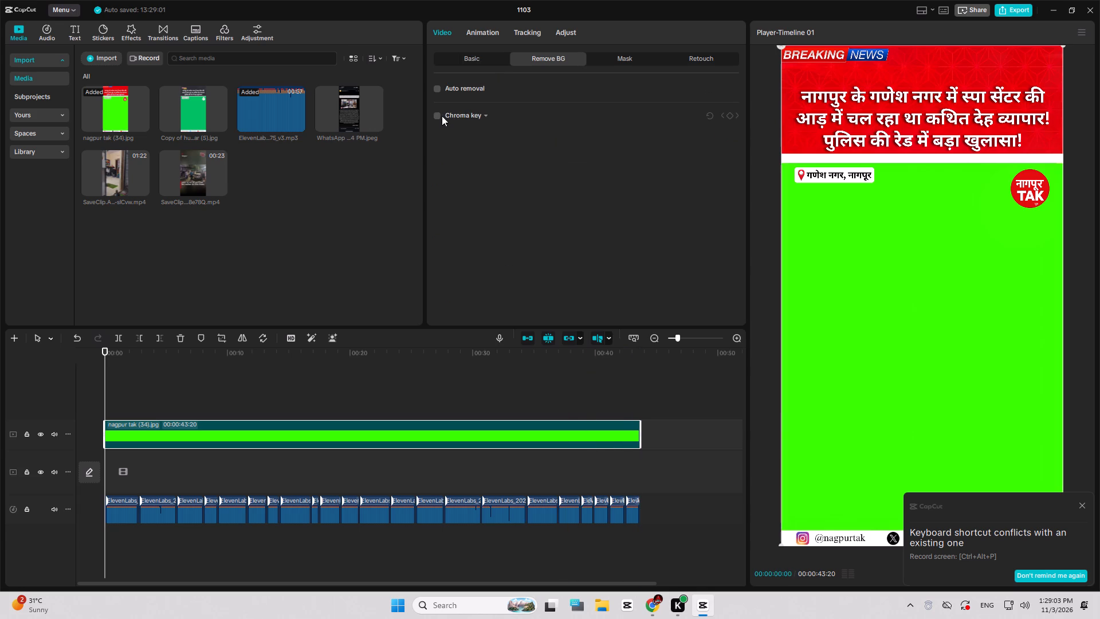
pyautogui.click(435, 115)
pyautogui.click(870, 277)
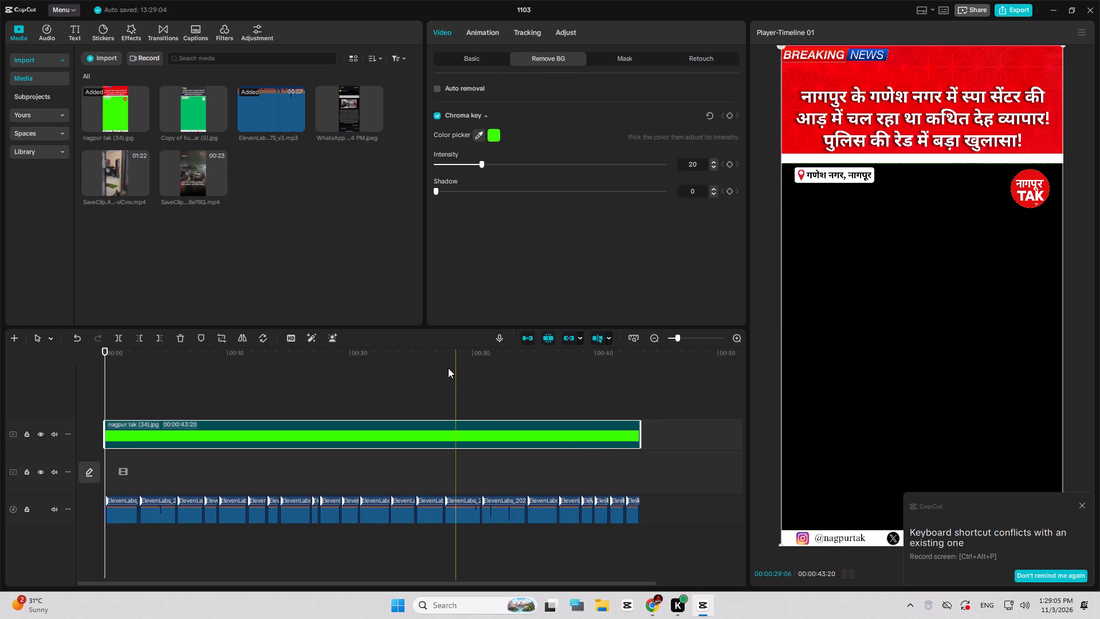
# Play the opening briefly, then place the 01:22 SaveClip video on the main track at the timeline start.
pyautogui.moveTo(432, 354); pyautogui.dragTo(99, 352)
pyautogui.press('space')
pyautogui.keyDown('ctrl'); pyautogui.scroll(4, 137, 459); pyautogui.keyUp('ctrl')
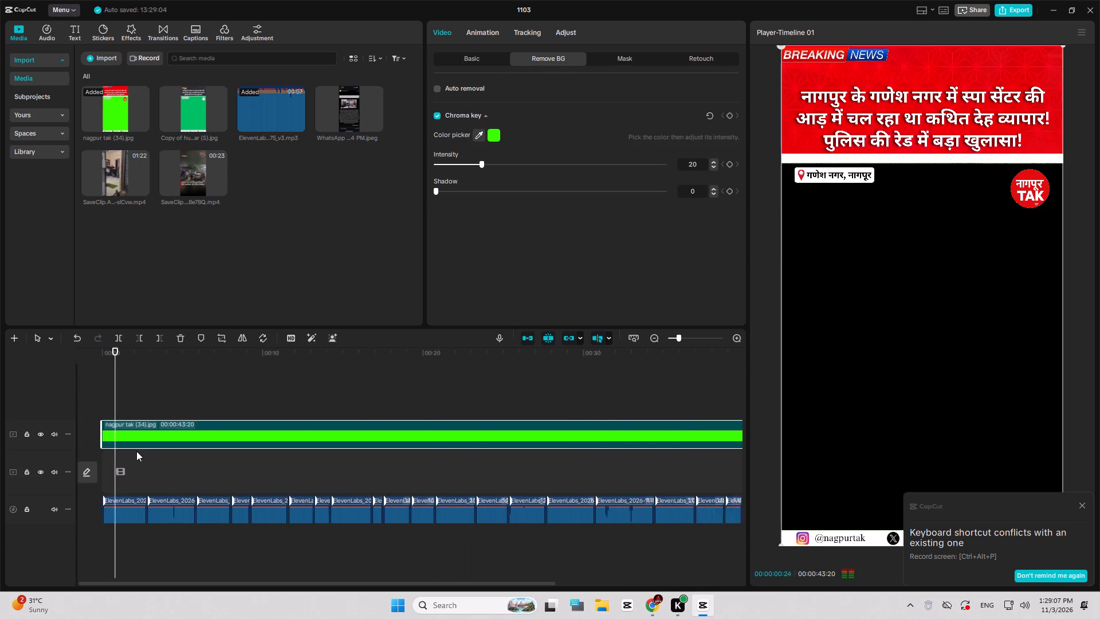
pyautogui.keyDown('ctrl'); pyautogui.scroll(8, 136, 451); pyautogui.keyUp('ctrl')
pyautogui.press('space')
pyautogui.moveTo(143, 355); pyautogui.dragTo(43, 341)
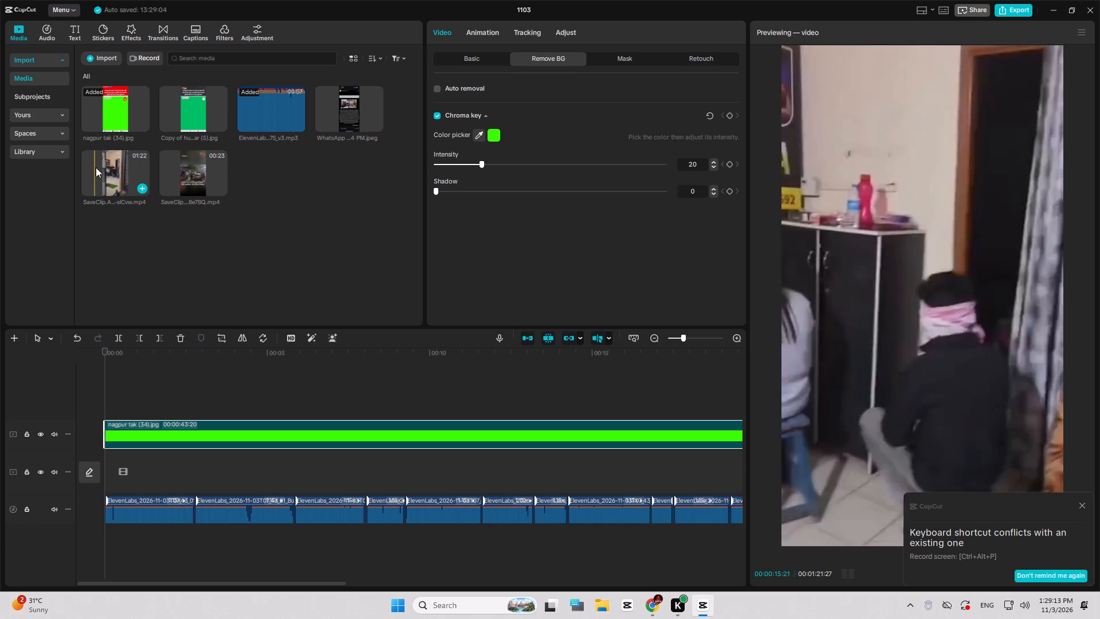
pyautogui.moveTo(113, 175); pyautogui.dragTo(163, 347)
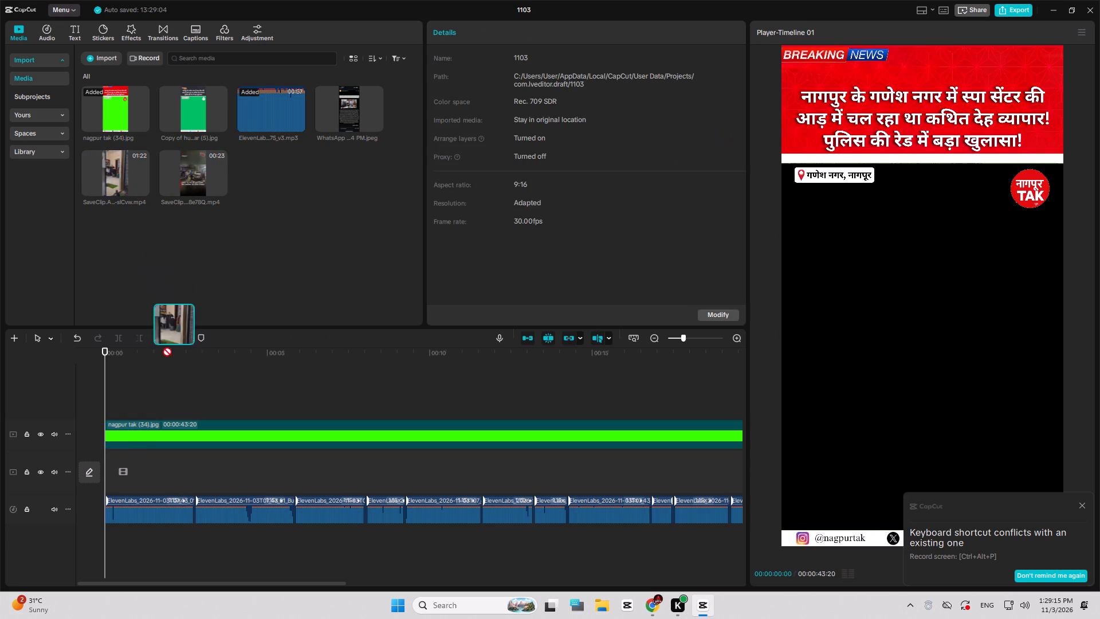
pyautogui.moveTo(163, 347); pyautogui.dragTo(108, 475)
# Trim about the first 25 seconds off the SaveClip video so it starts with the men walking out of the gate.
pyautogui.keyDown('ctrl'); pyautogui.scroll(-12, 106, 475); pyautogui.keyUp('ctrl')
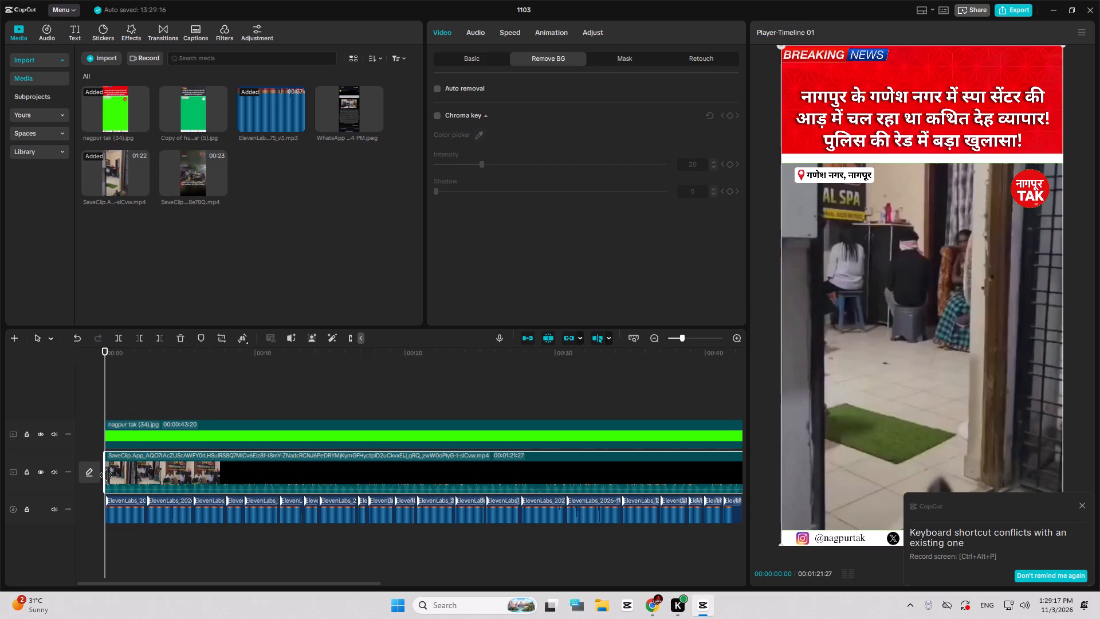
pyautogui.keyDown('ctrl'); pyautogui.scroll(-10, 106, 475); pyautogui.keyUp('ctrl')
pyautogui.moveTo(131, 489); pyautogui.dragTo(131, 514)
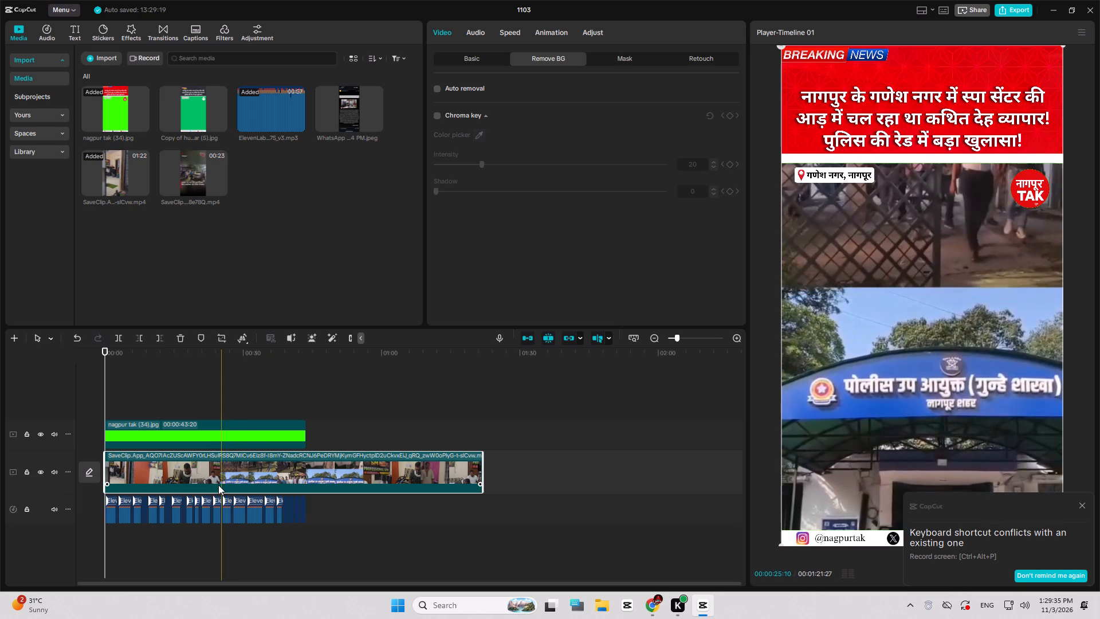
pyautogui.press('q')
pyautogui.moveTo(227, 479); pyautogui.dragTo(198, 479)
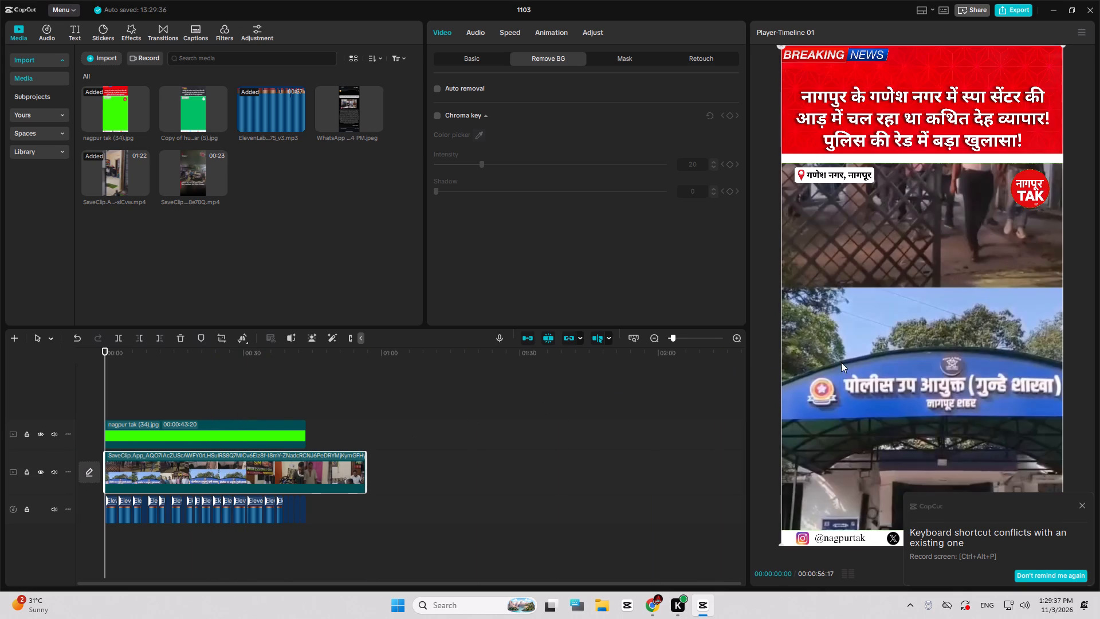
# Shift the video down below the headline banner and crop away its lower half showing the police building.
pyautogui.moveTo(898, 370); pyautogui.dragTo(899, 489)
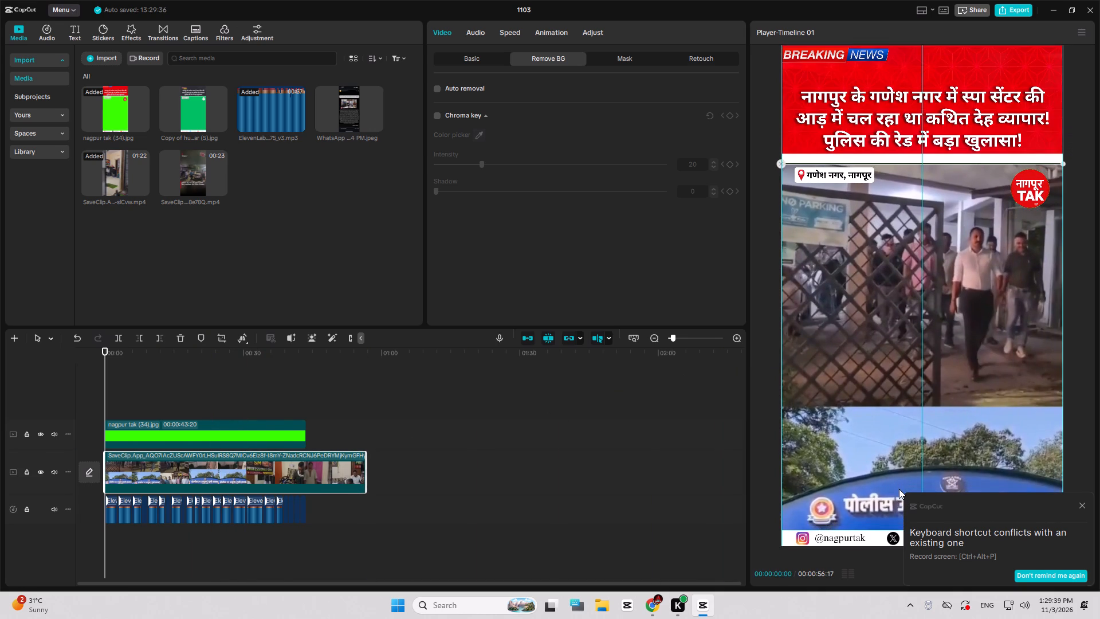
pyautogui.moveTo(899, 489); pyautogui.dragTo(898, 488)
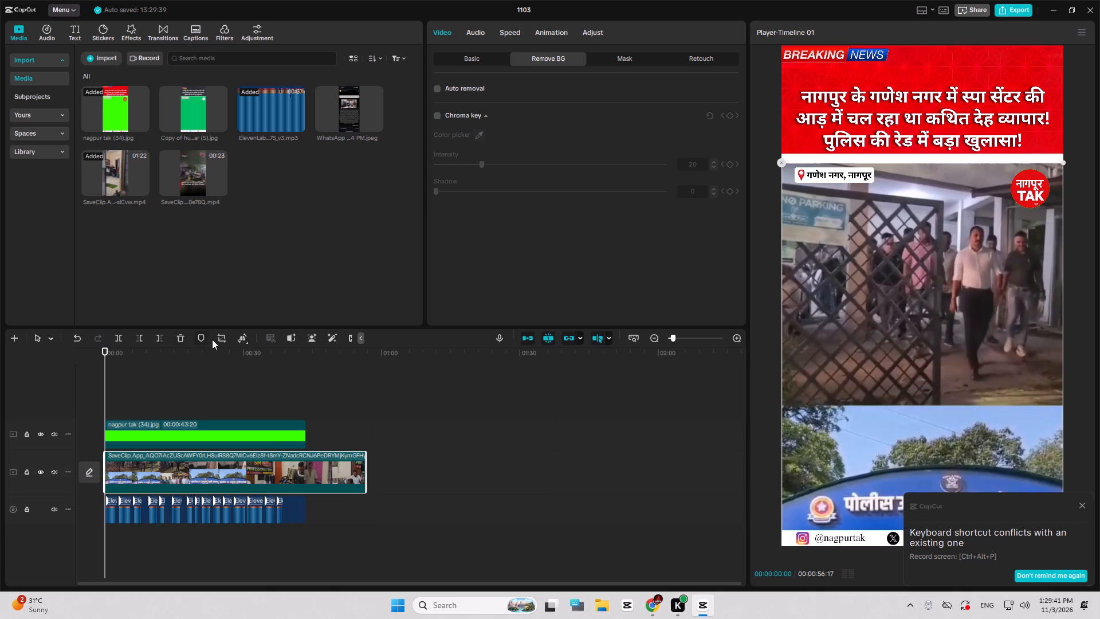
pyautogui.click(222, 338)
pyautogui.moveTo(553, 417); pyautogui.dragTo(549, 307)
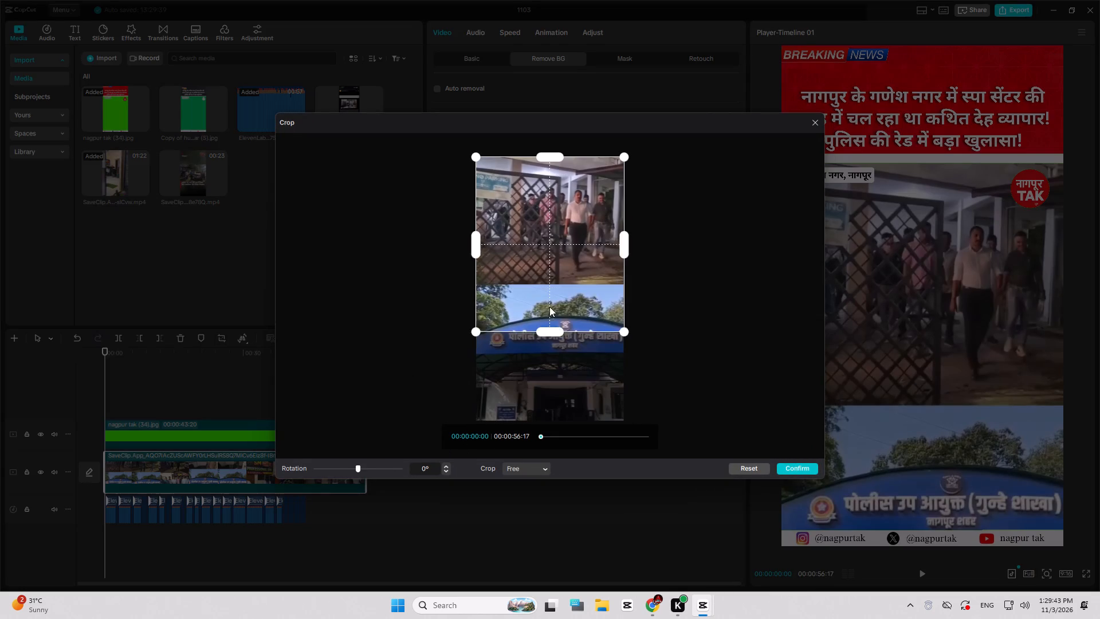
pyautogui.moveTo(549, 307); pyautogui.dragTo(544, 280)
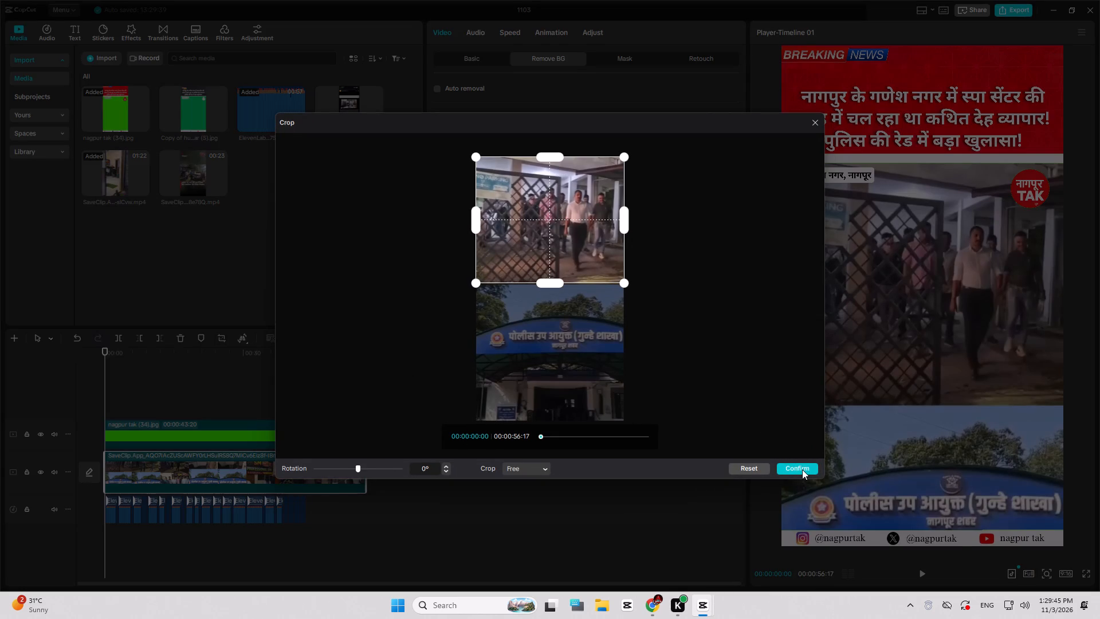
pyautogui.click(802, 469)
# Play the cropped clip briefly and move it up in the frame to position Y -510.
pyautogui.press('space')
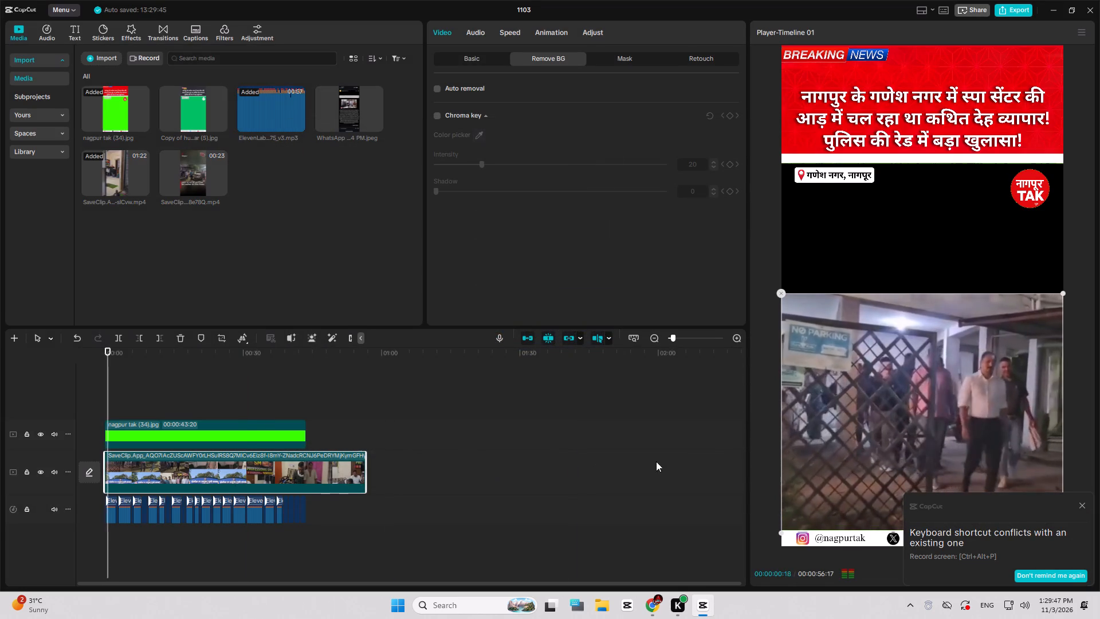
pyautogui.moveTo(919, 424); pyautogui.dragTo(917, 373)
# Fill the clip's canvas with a Blur background, using the second blur level.
pyautogui.click(494, 63)
pyautogui.scroll(-3, 532, 194)
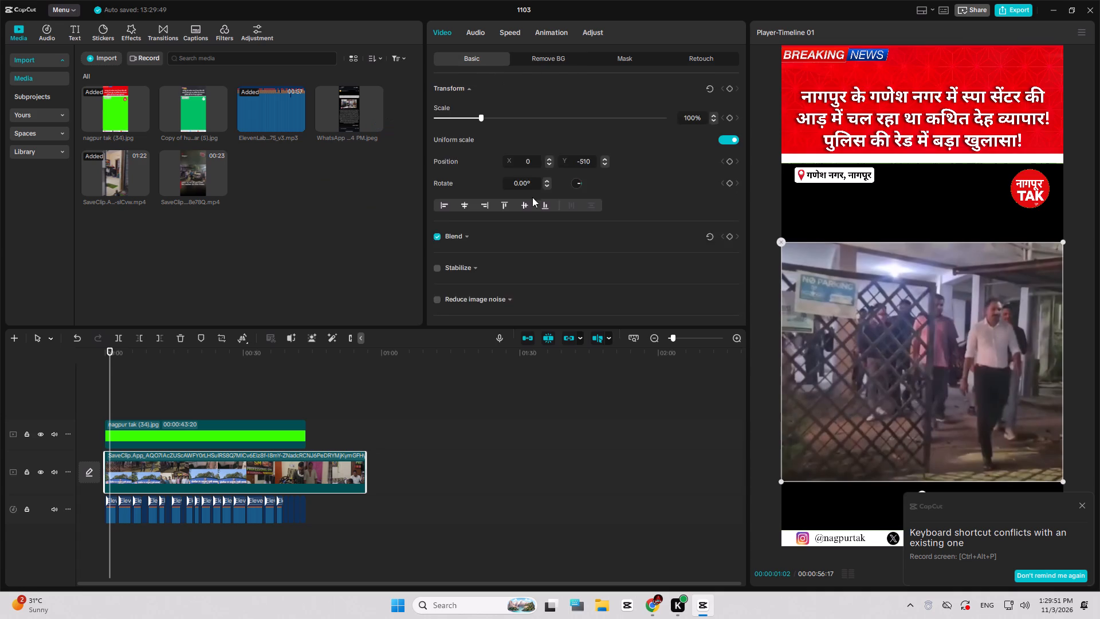
pyautogui.scroll(-4, 466, 297)
pyautogui.click(466, 298)
pyautogui.click(476, 316)
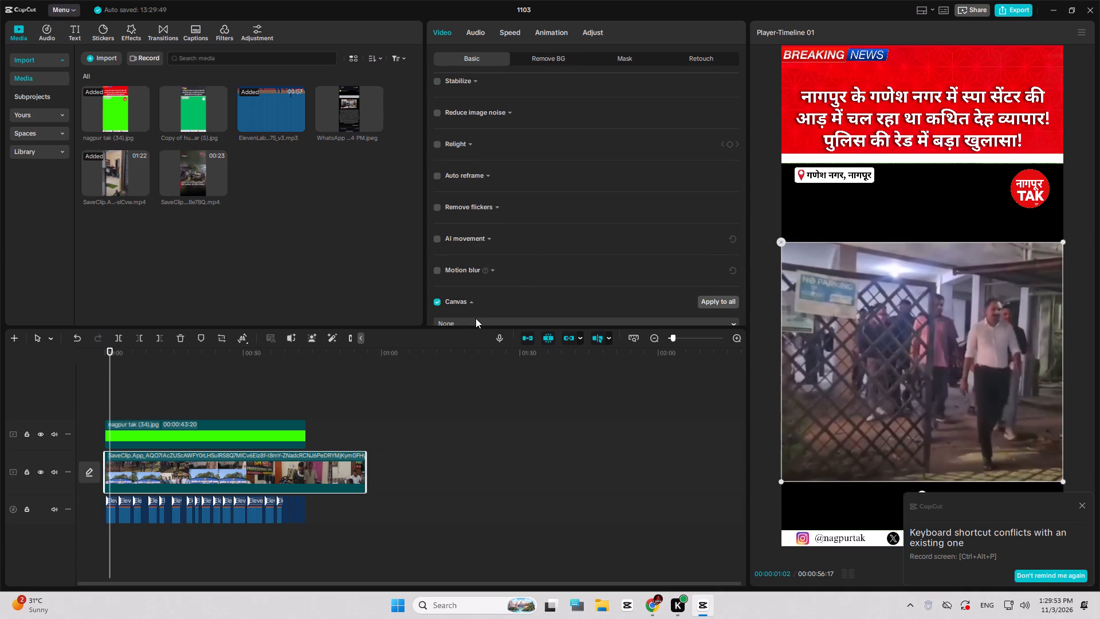
pyautogui.click(476, 318)
pyautogui.scroll(-3, 477, 324)
pyautogui.click(466, 363)
pyautogui.scroll(-4, 465, 265)
pyautogui.click(508, 290)
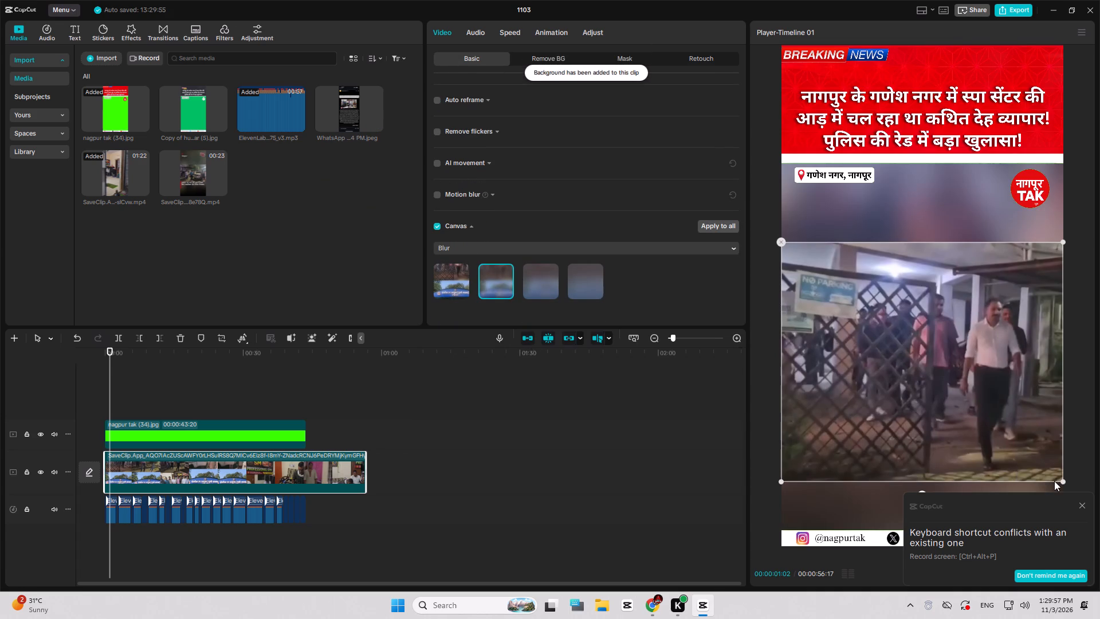
# Play the clip from the start to review the footage and trim about 6.5 seconds off its beginning.
pyautogui.moveTo(110, 347); pyautogui.dragTo(76, 346)
pyautogui.keyDown('ctrl'); pyautogui.scroll(3, 115, 399); pyautogui.keyUp('ctrl')
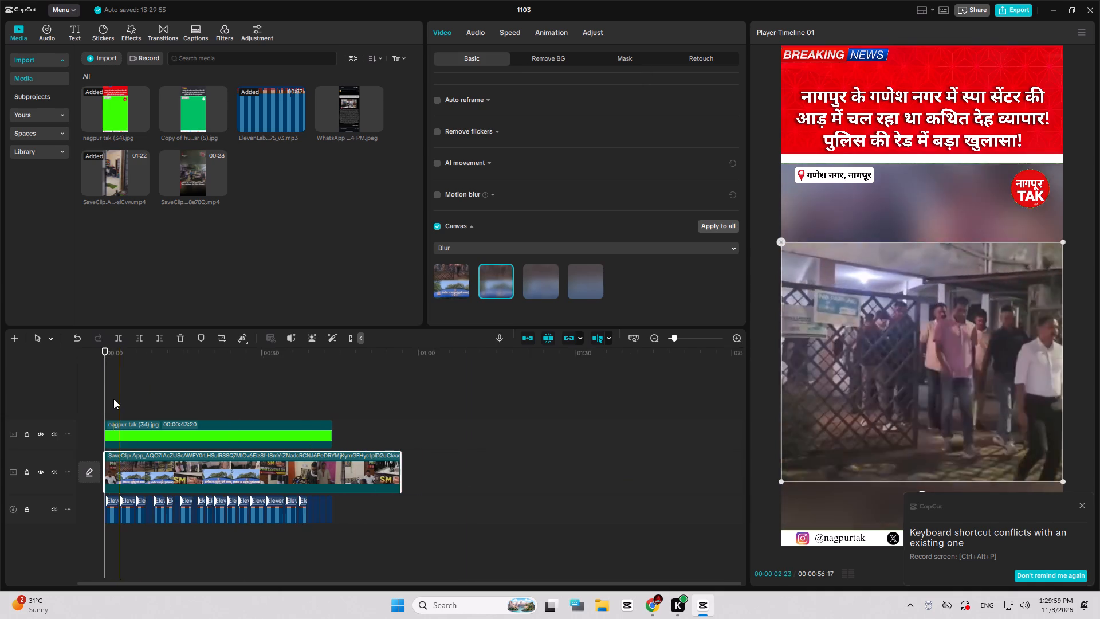
pyautogui.keyDown('ctrl'); pyautogui.scroll(9, 113, 399); pyautogui.keyUp('ctrl')
pyautogui.press('space')
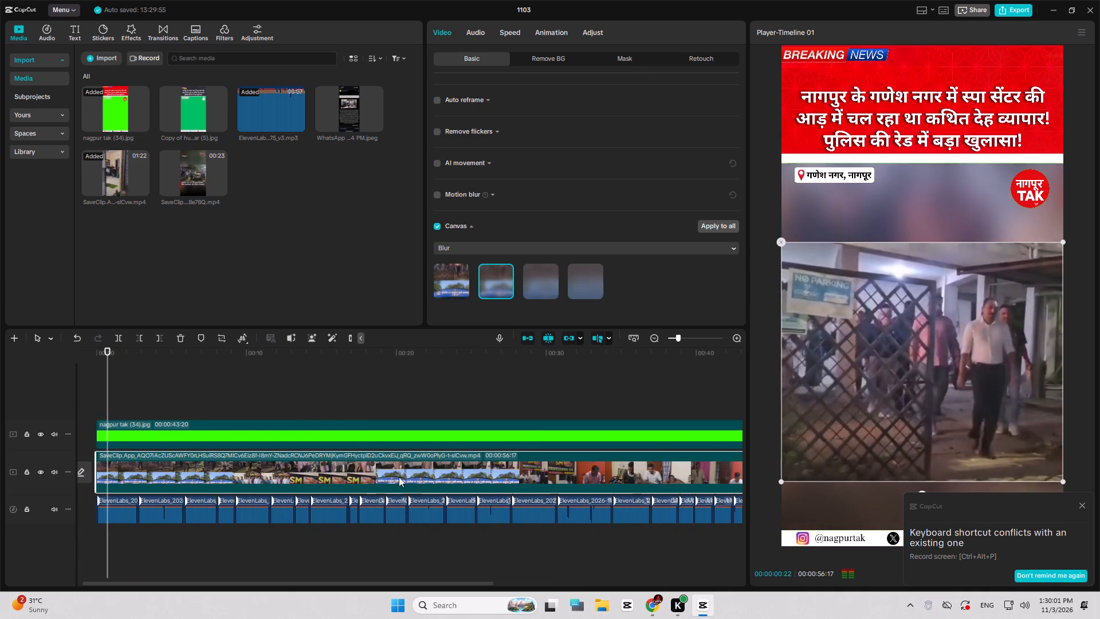
pyautogui.click(1081, 504)
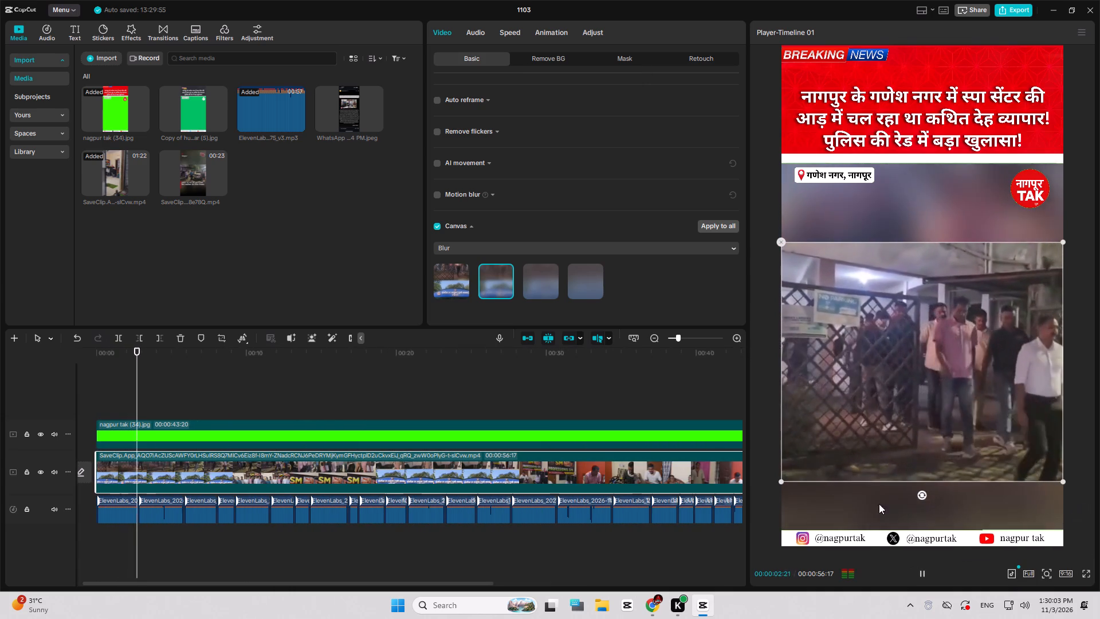
pyautogui.keyDown('ctrl'); pyautogui.scroll(7, 159, 489); pyautogui.keyUp('ctrl')
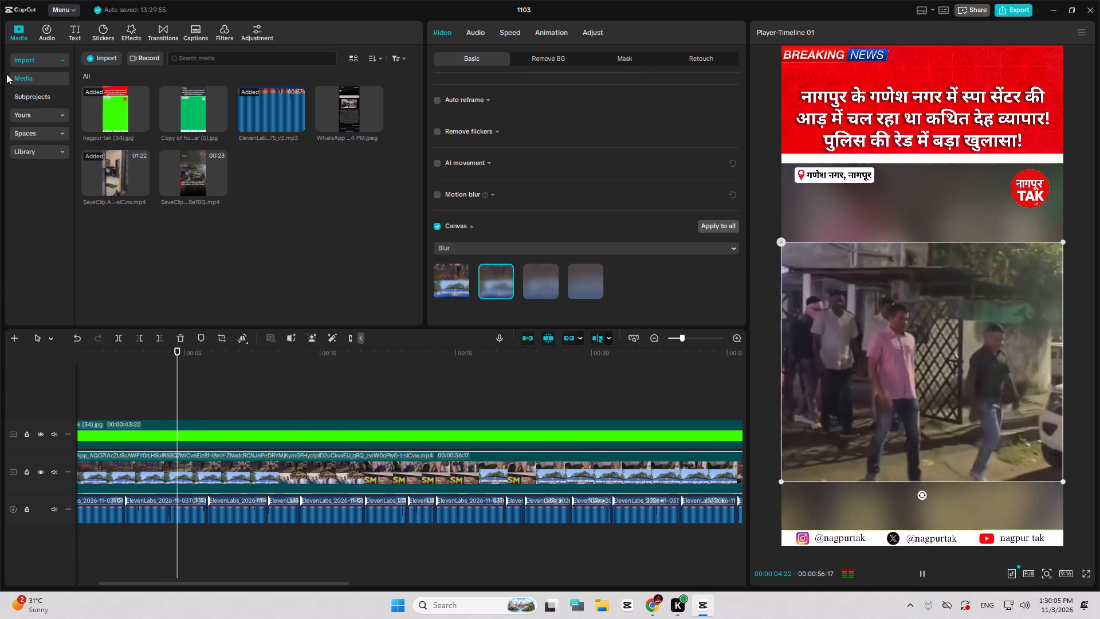
pyautogui.press('space')
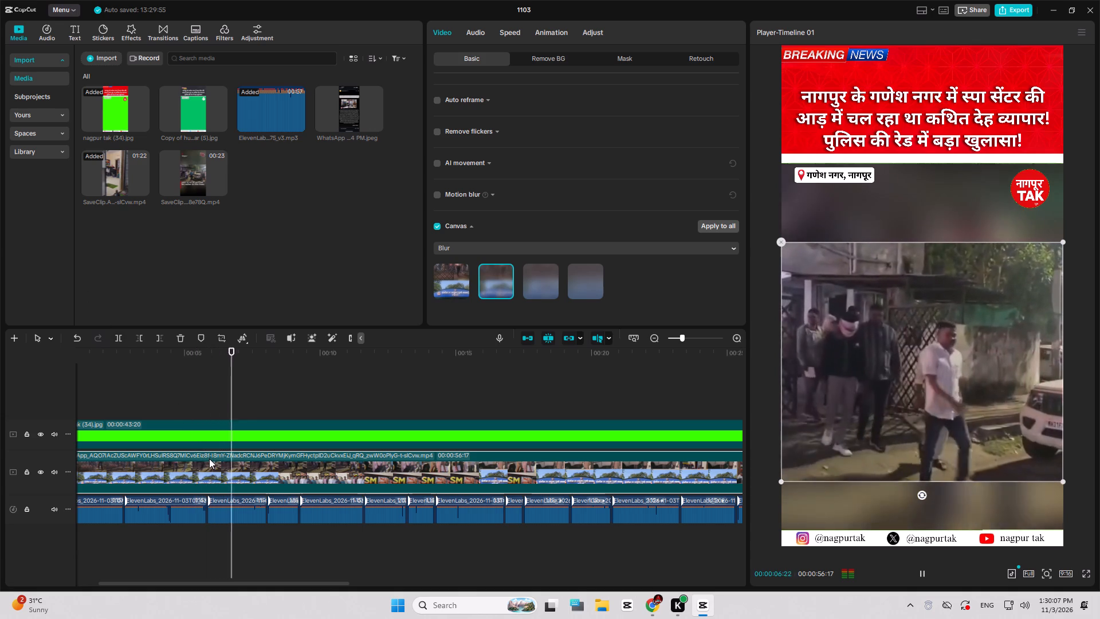
pyautogui.press('space')
pyautogui.press('space')
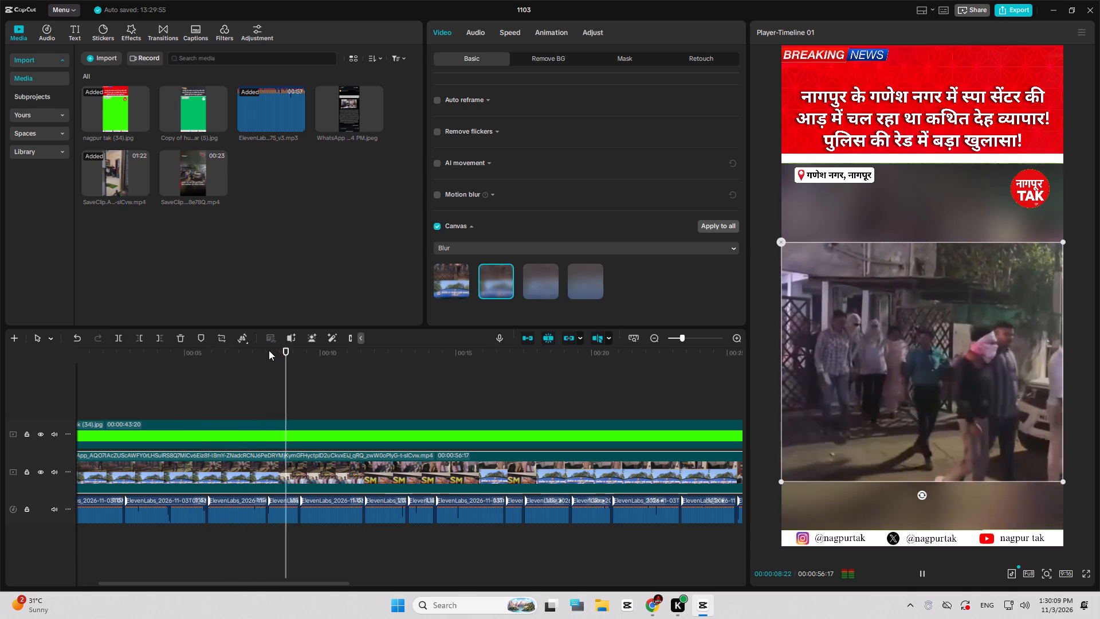
pyautogui.moveTo(270, 347); pyautogui.dragTo(251, 355)
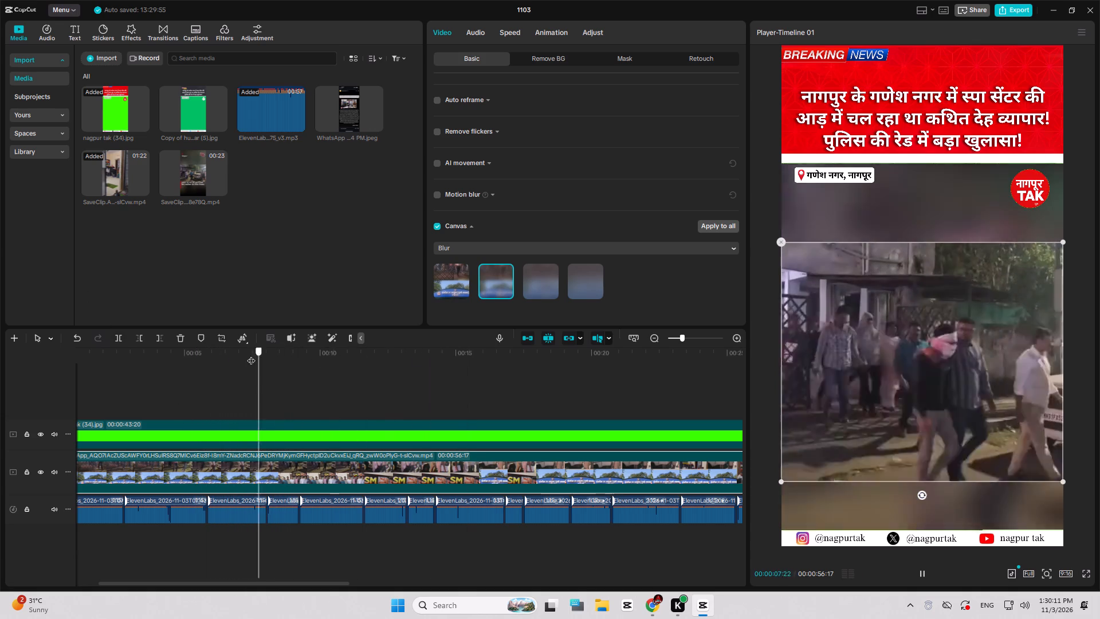
pyautogui.moveTo(251, 355); pyautogui.dragTo(224, 359)
pyautogui.press('q')
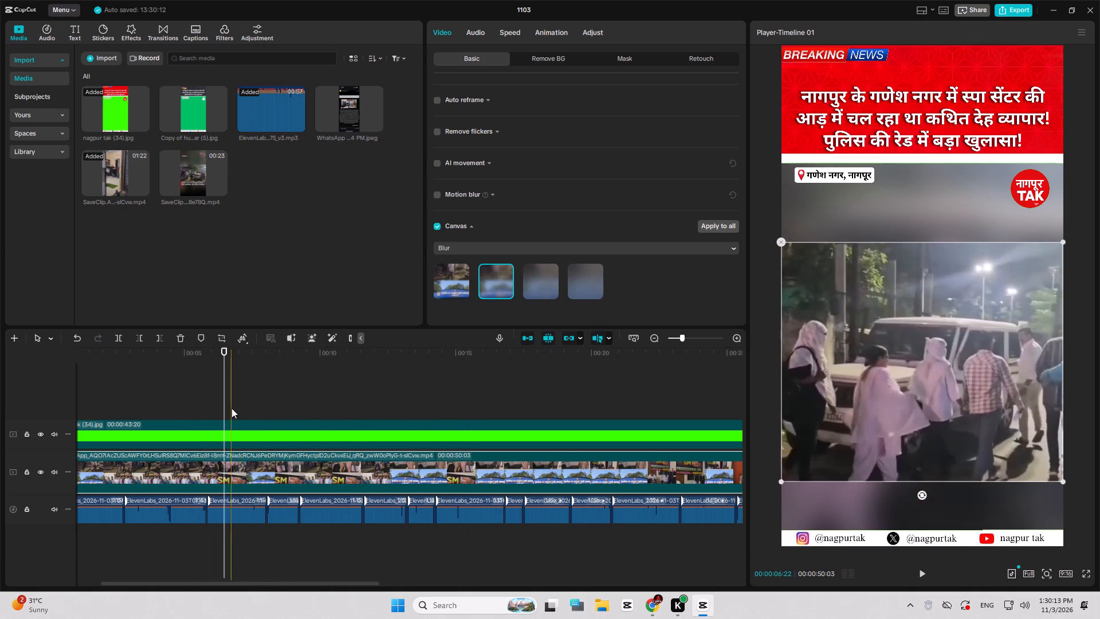
# Replay the clip from the start and cut off everything after about 5.9 s, where the third voiceover clip begins.
pyautogui.press('Up')
pyautogui.press('Up')
pyautogui.press('Up')
pyautogui.press('space')
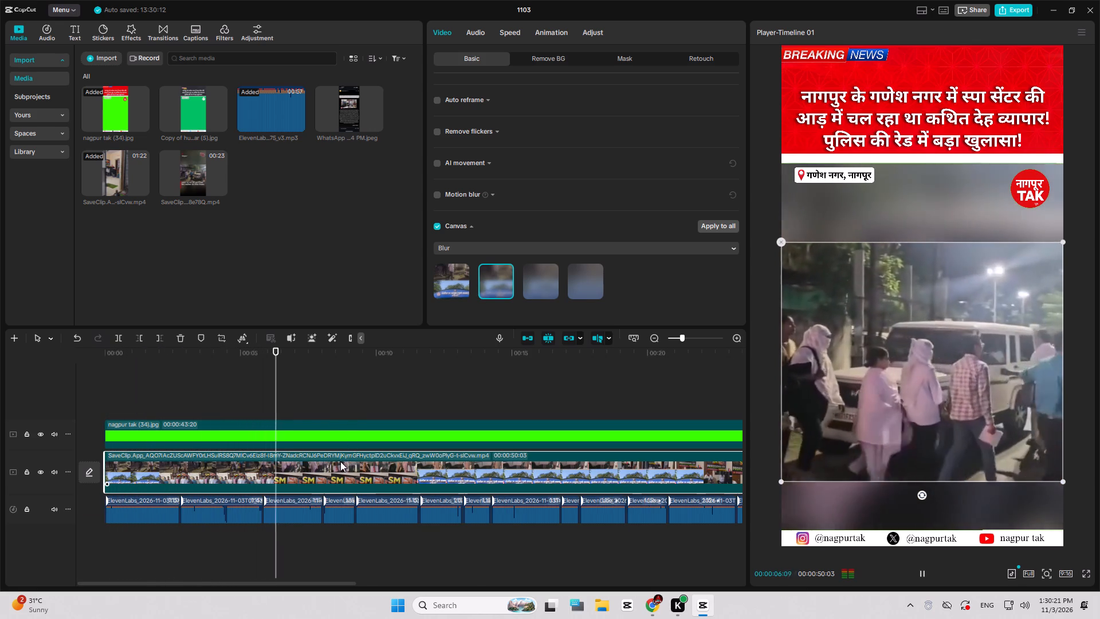
pyautogui.press('space')
pyautogui.keyDown('ctrl'); pyautogui.scroll(-4, 325, 453); pyautogui.keyUp('ctrl')
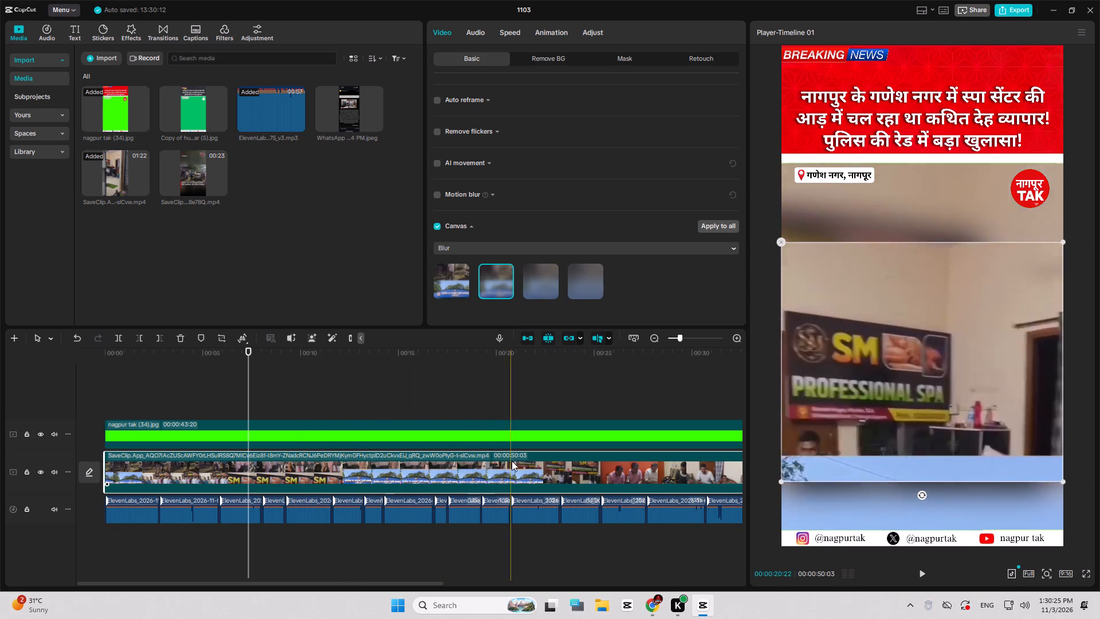
pyautogui.press('space')
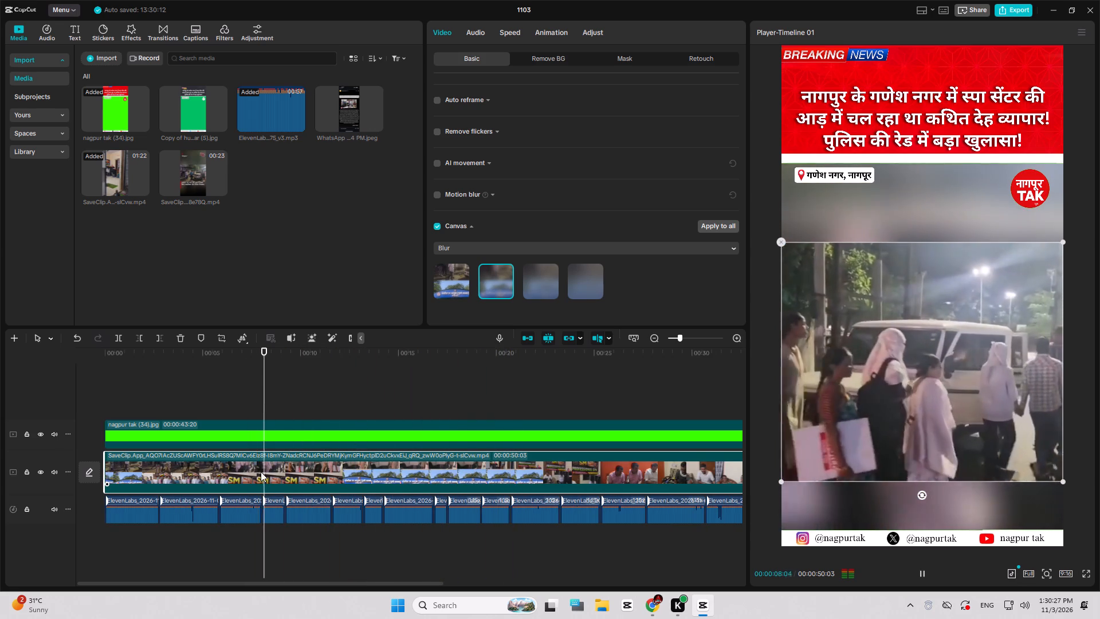
pyautogui.press('space')
pyautogui.press('space')
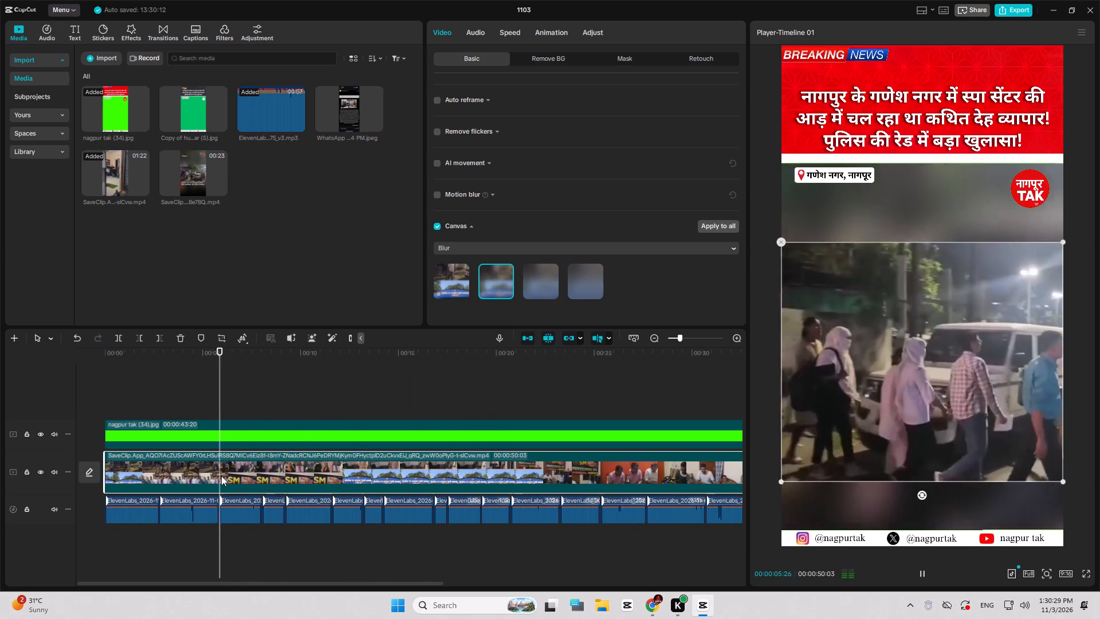
pyautogui.press('space')
pyautogui.press('w')
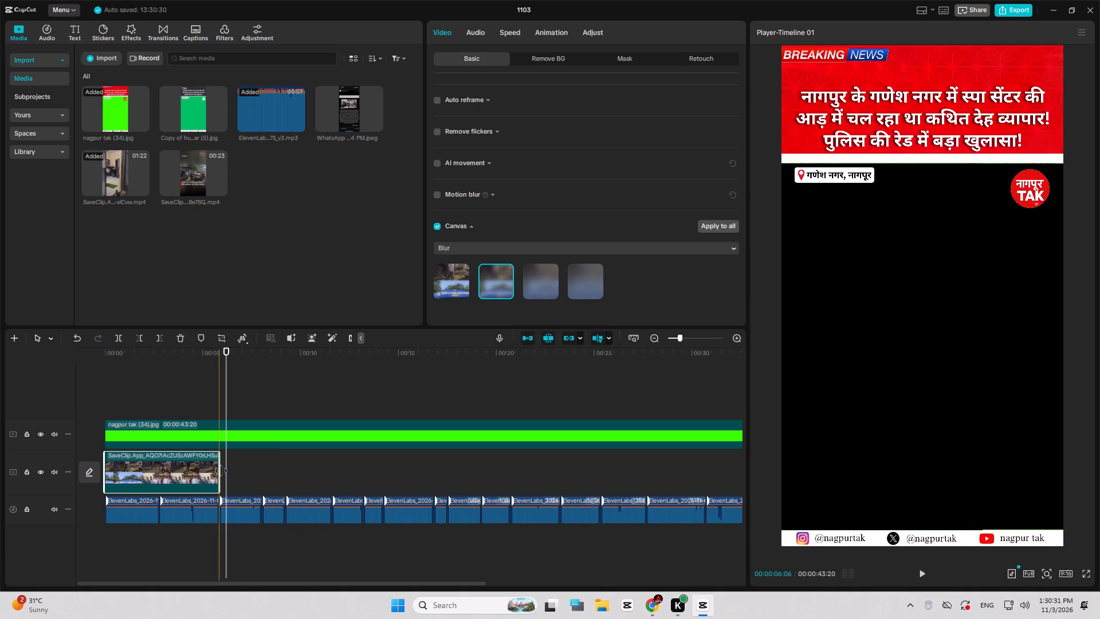
# Append the 01:22 SaveClip footage after the first clip, play across the join and trim about 1 s off its beginning.
pyautogui.moveTo(110, 173); pyautogui.dragTo(240, 481)
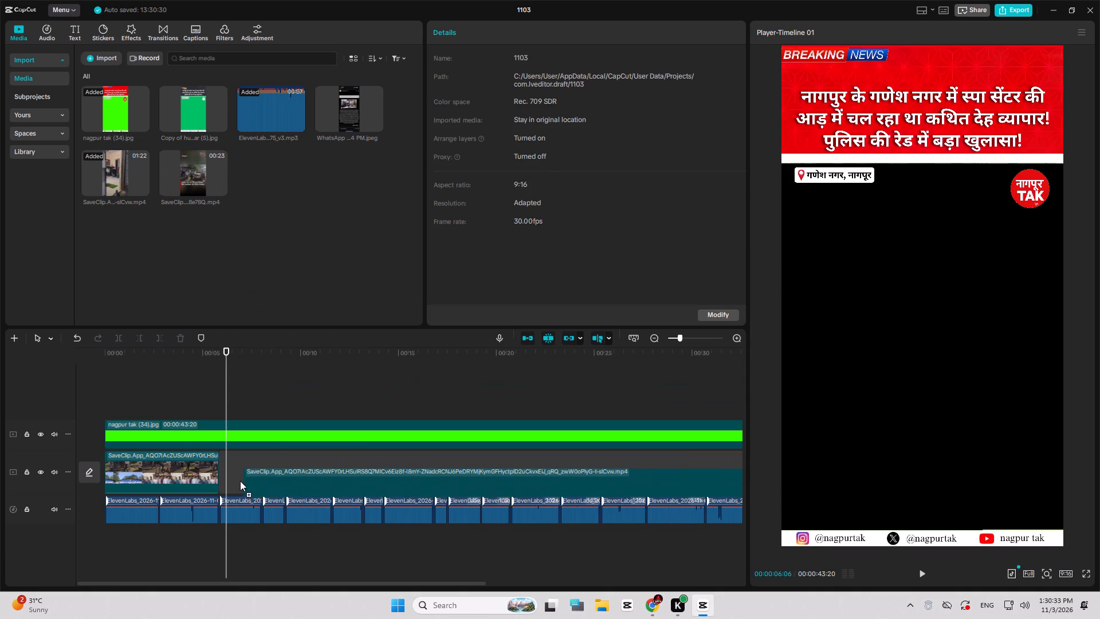
pyautogui.moveTo(240, 481); pyautogui.dragTo(239, 481)
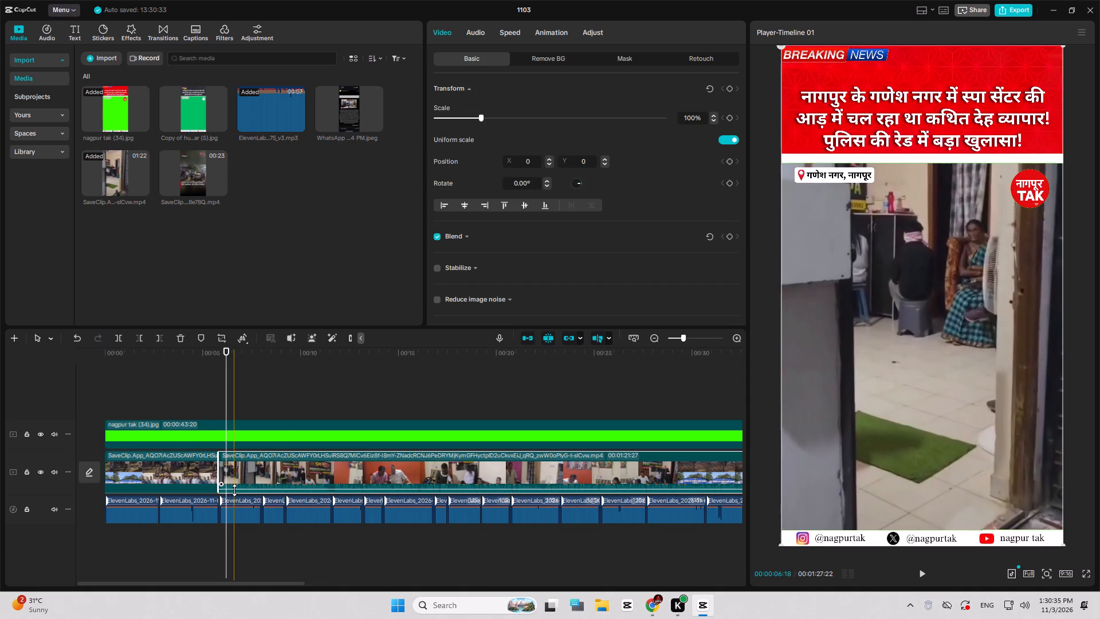
pyautogui.moveTo(234, 490); pyautogui.dragTo(235, 514)
pyautogui.press('space')
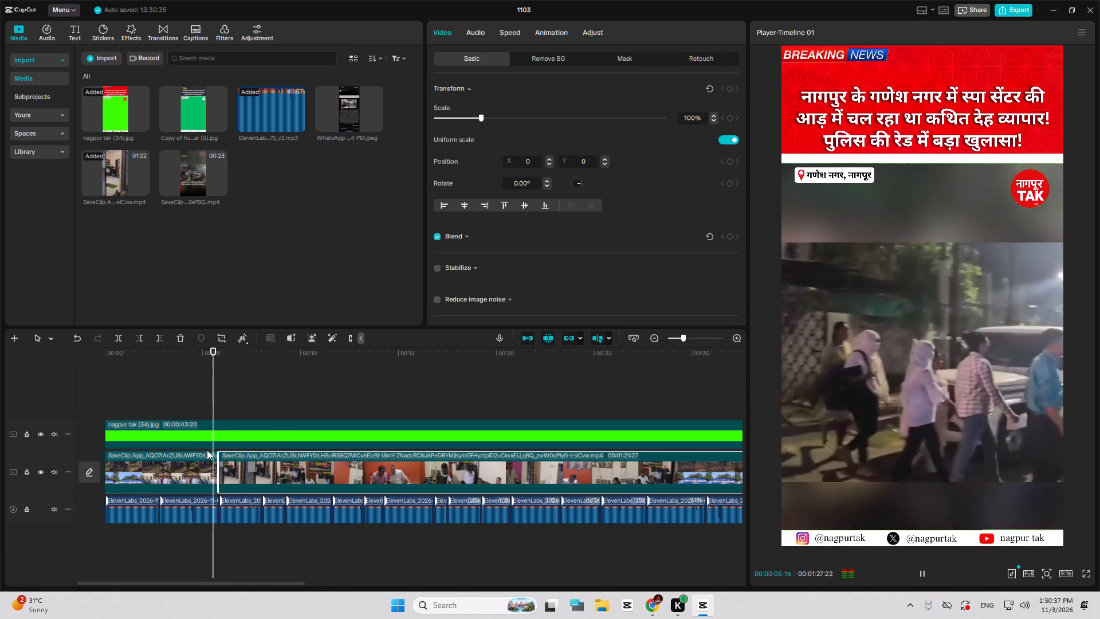
pyautogui.press('space')
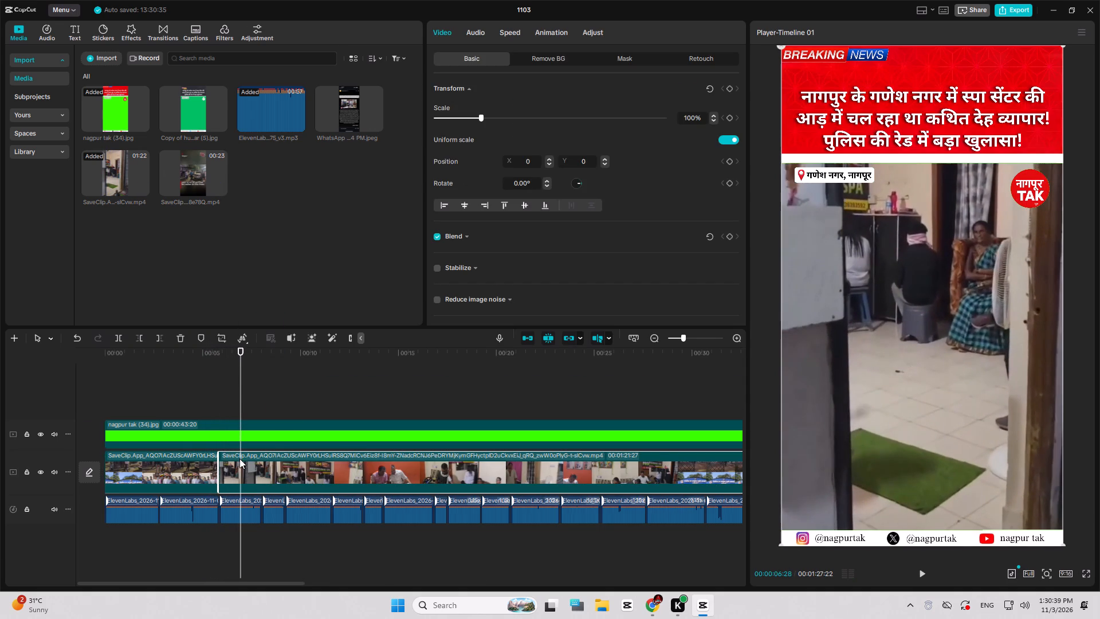
pyautogui.press('q')
# Play through the second clip and cut off everything after about 25.3 s, at the start of a voiceover clip.
pyautogui.press('space')
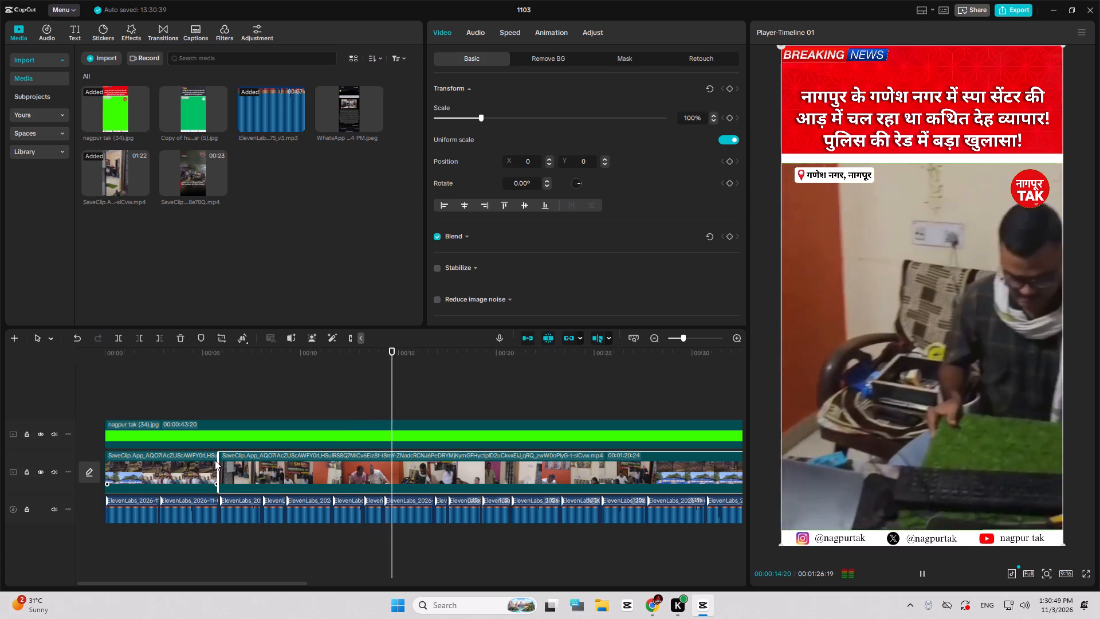
pyautogui.moveTo(271, 455); pyautogui.dragTo(298, 473)
pyautogui.click(298, 473)
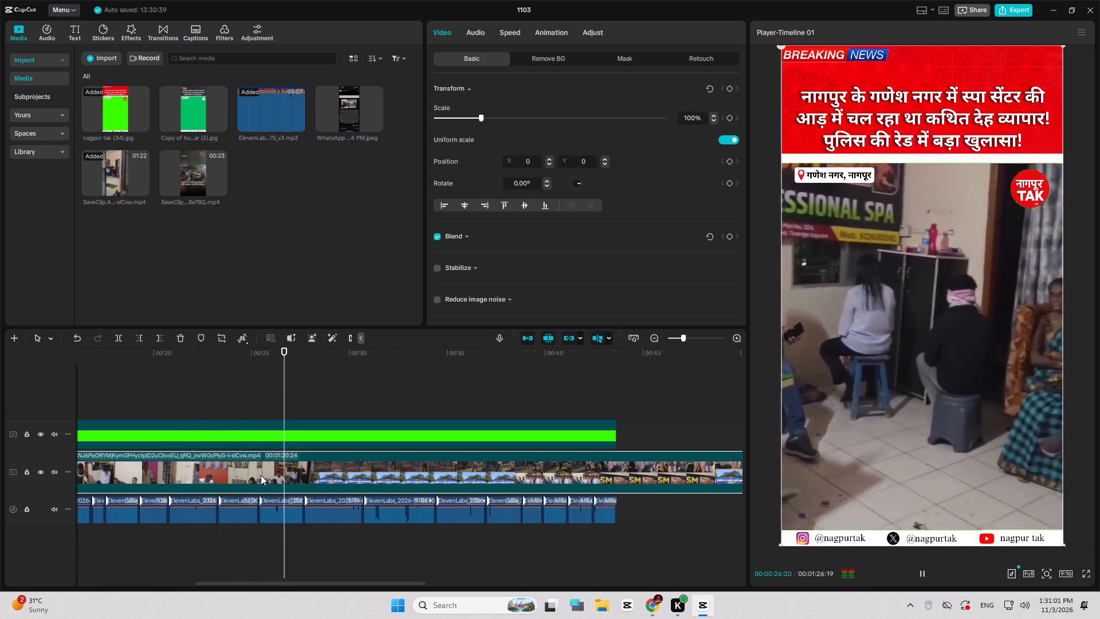
pyautogui.press('space')
pyautogui.press('space')
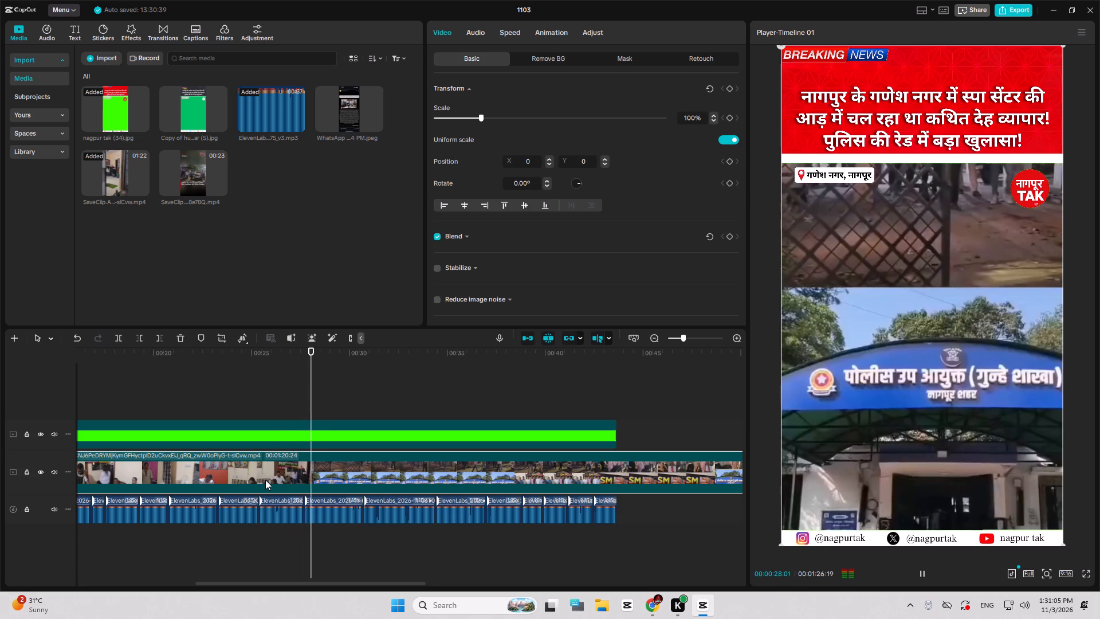
pyautogui.press('space')
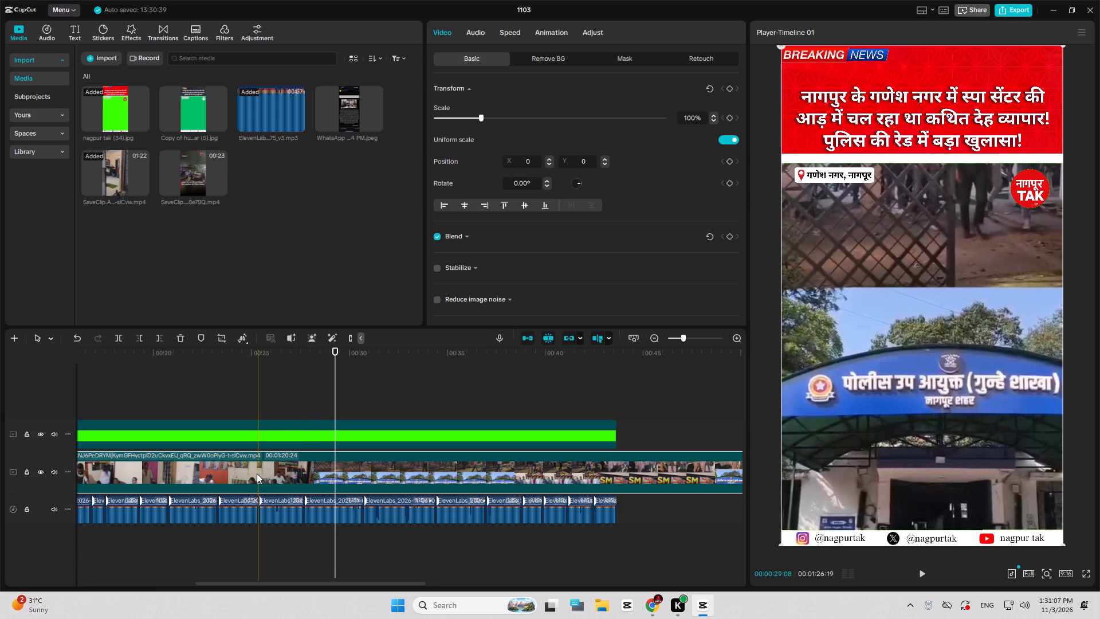
pyautogui.press('w')
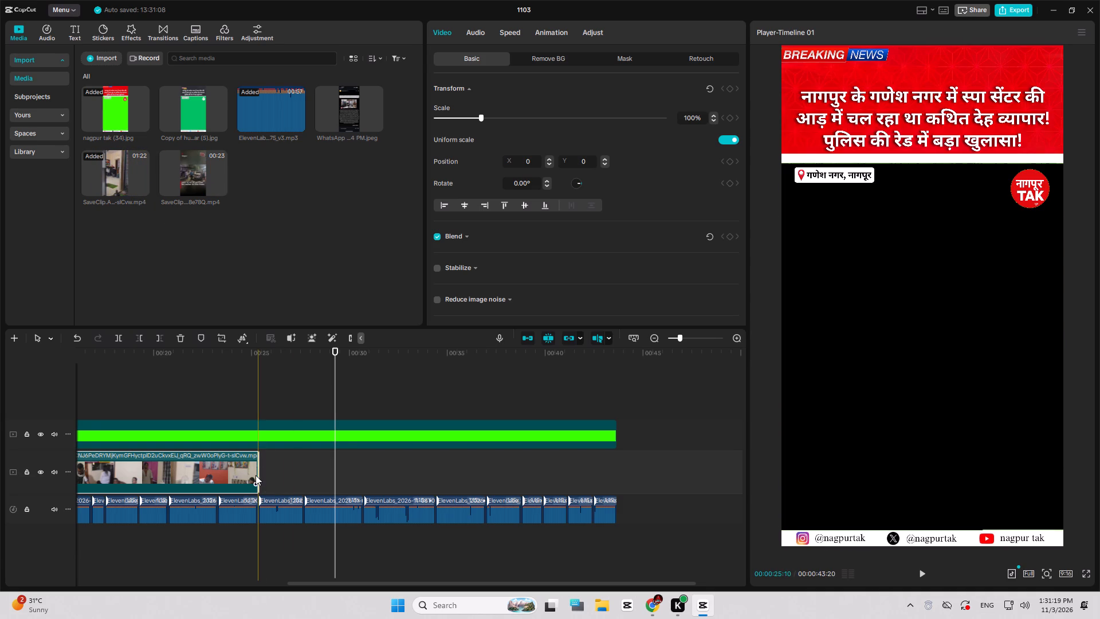
# Append the 01:22 footage again at about 25.3 s, preview it and trim its beginning, keeping only about the last 8 s.
pyautogui.moveTo(136, 173); pyautogui.dragTo(266, 468)
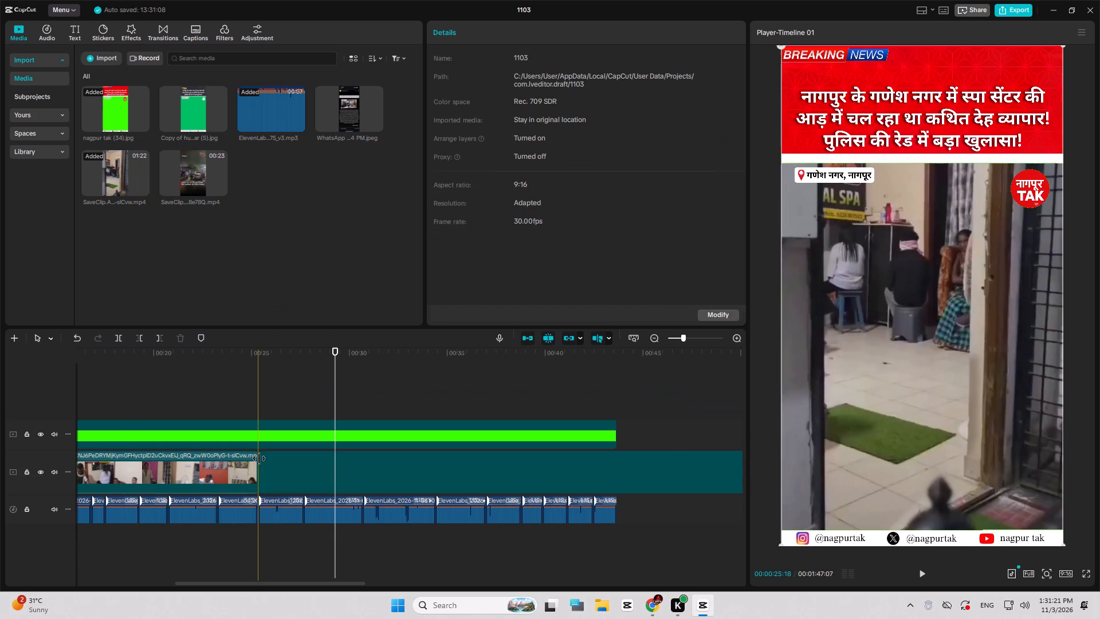
pyautogui.press('space')
pyautogui.moveTo(284, 489); pyautogui.dragTo(284, 507)
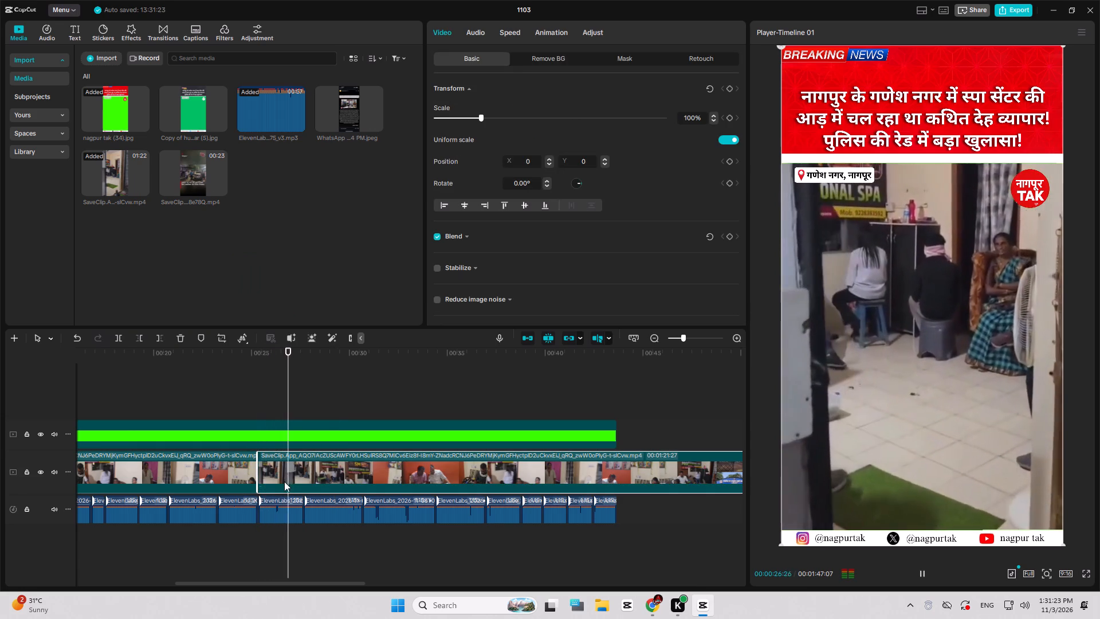
pyautogui.moveTo(291, 480); pyautogui.dragTo(305, 477)
pyautogui.keyDown('ctrl'); pyautogui.scroll(-10, 299, 471); pyautogui.keyUp('ctrl')
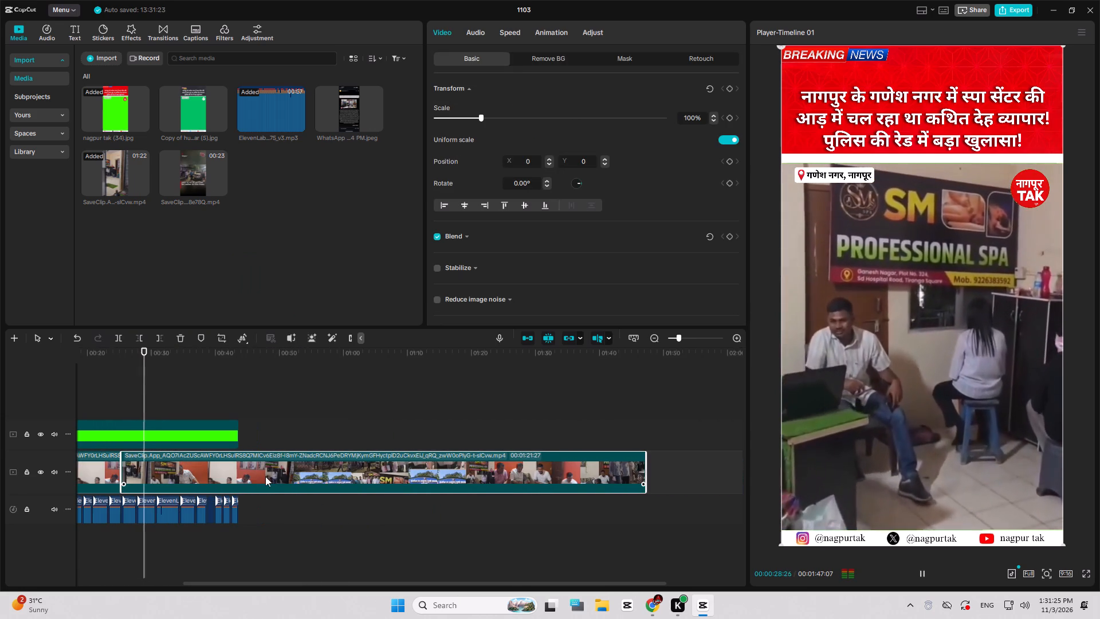
pyautogui.press('space')
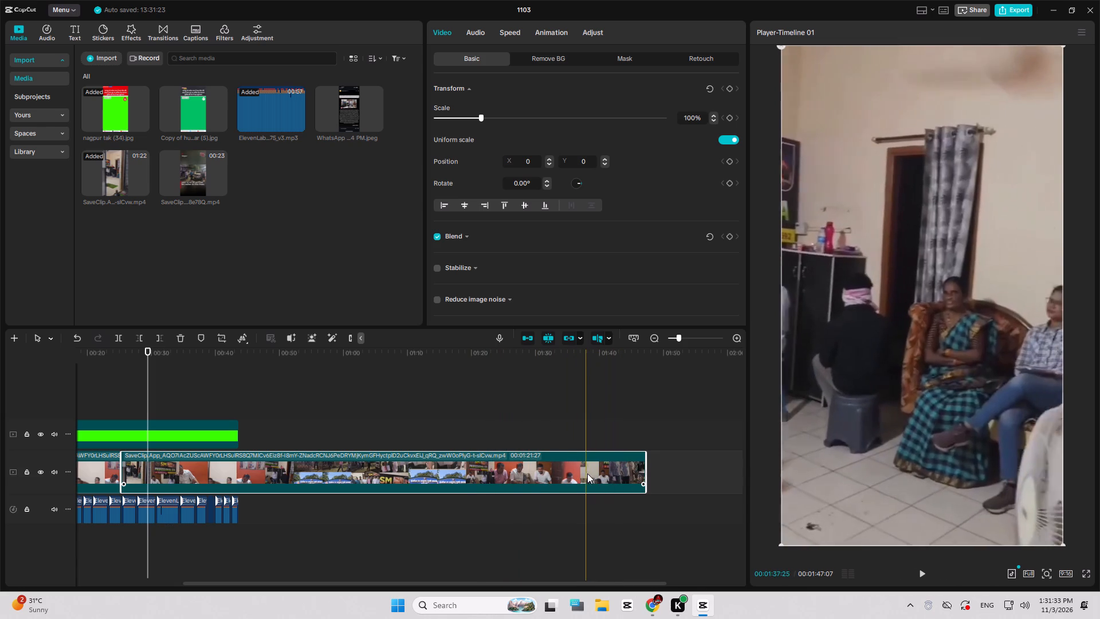
pyautogui.press('q')
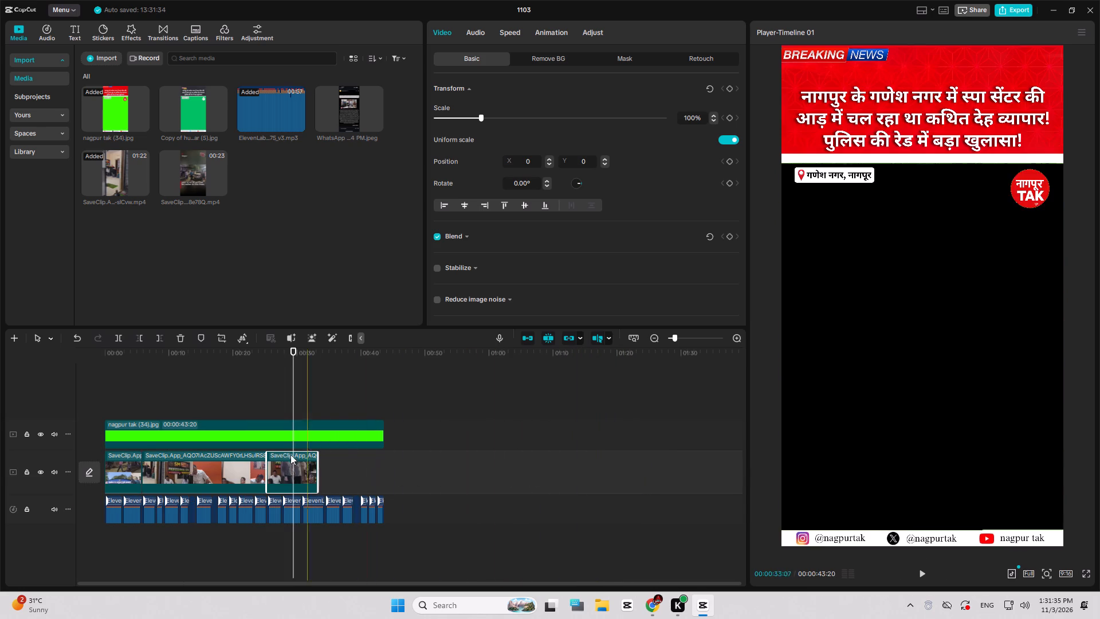
# Play the start of the shortened third clip and move it down in the frame to position Y -850.
pyautogui.press('space')
pyautogui.keyDown('ctrl'); pyautogui.scroll(7, 272, 463); pyautogui.keyUp('ctrl')
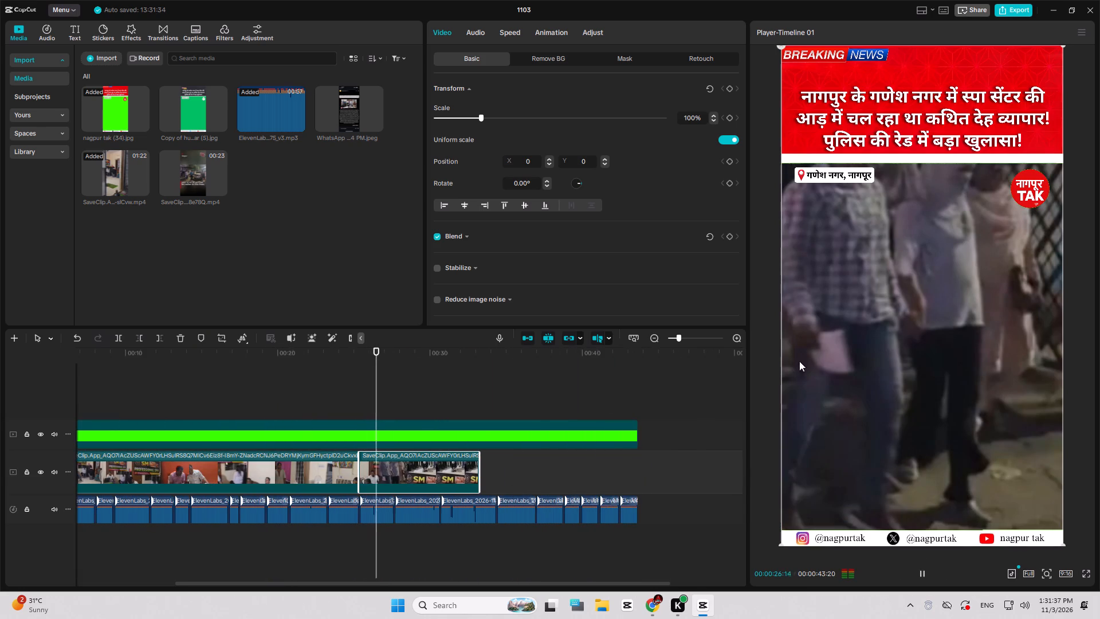
pyautogui.press('space')
pyautogui.moveTo(885, 349); pyautogui.dragTo(885, 458)
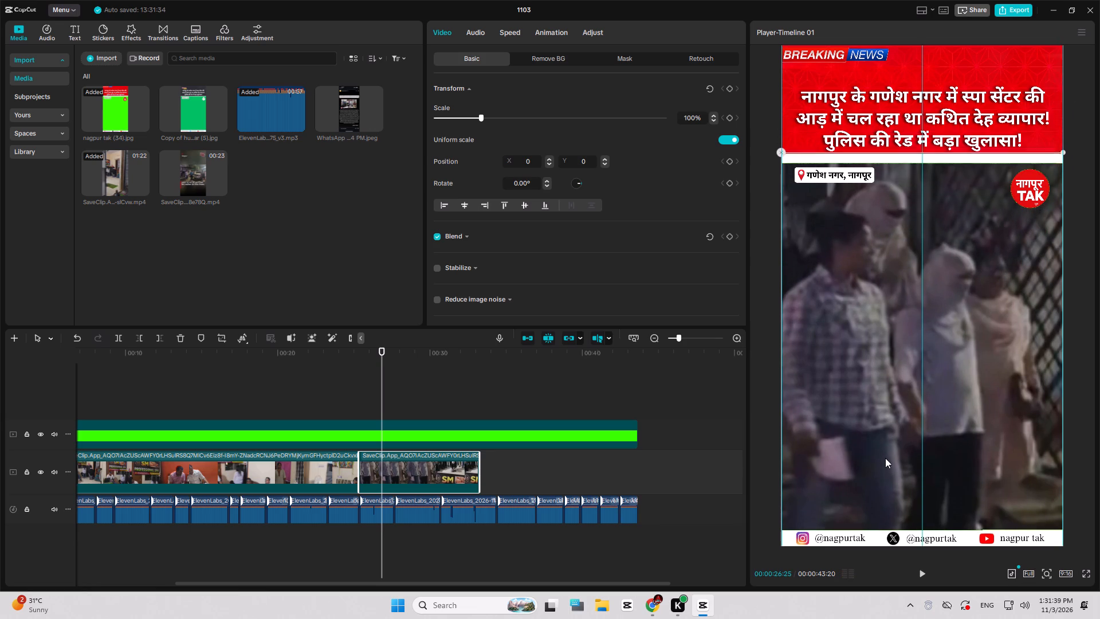
pyautogui.moveTo(885, 458); pyautogui.dragTo(885, 460)
# Replay the third clip and split it at about 27.7 s, where the next voiceover clip begins.
pyautogui.press('space')
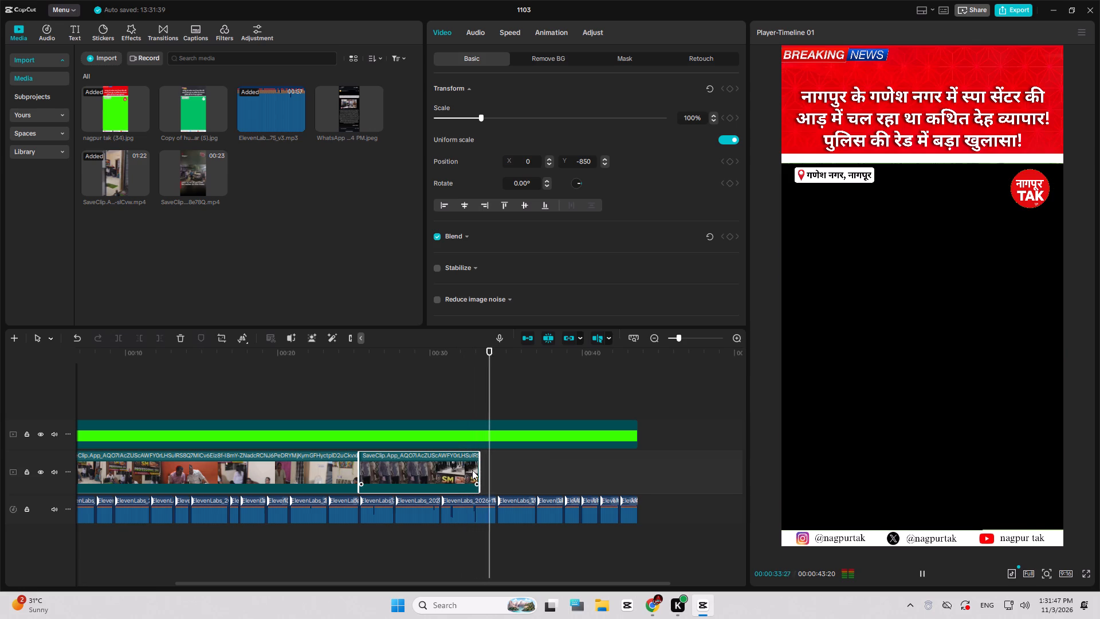
pyautogui.press('space')
pyautogui.press('space')
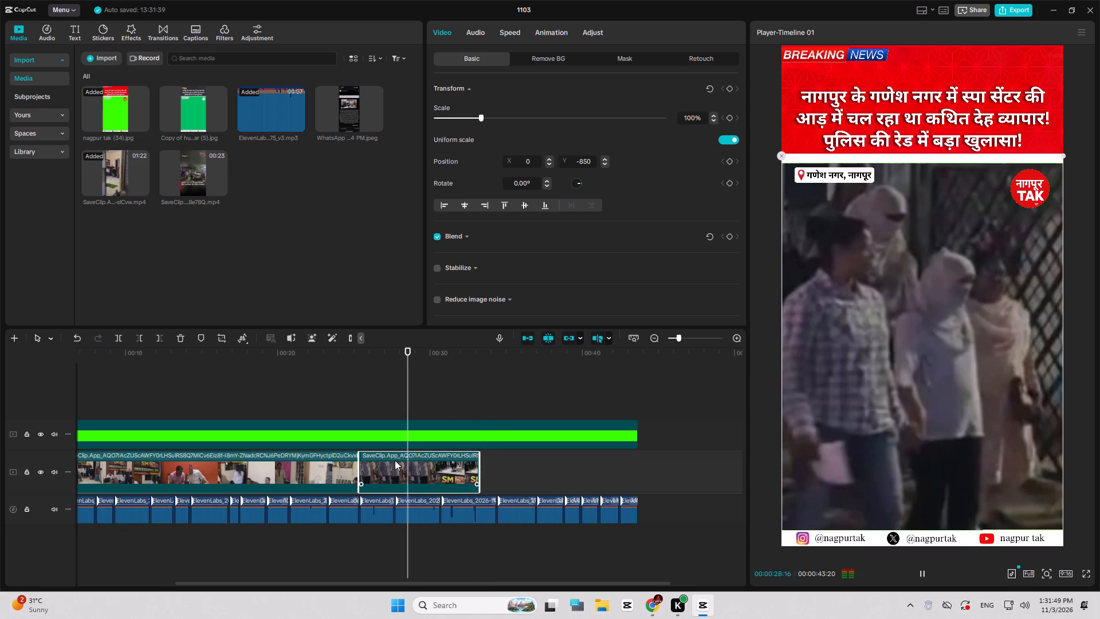
pyautogui.press('space')
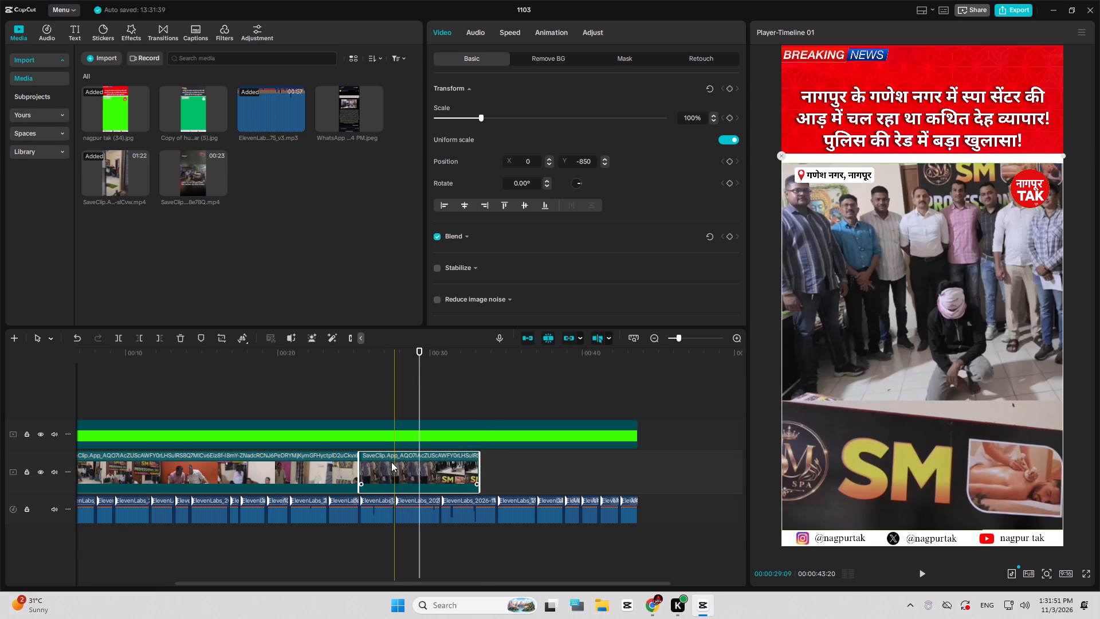
pyautogui.hotkey('ctrl', 'b')
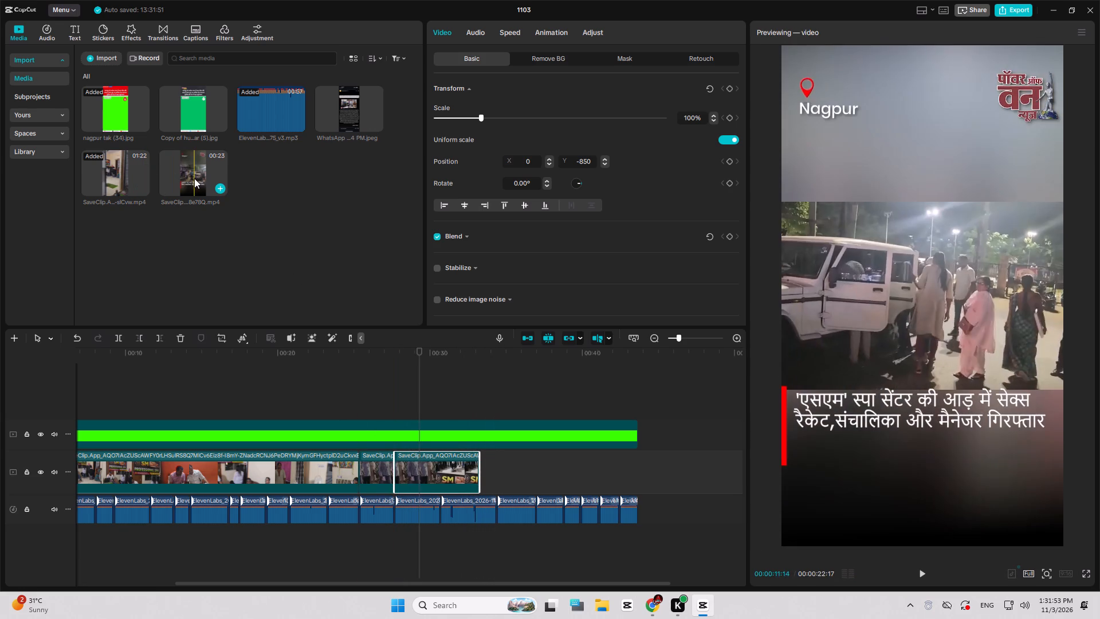
# Insert the 00:23 SaveClip video at the split, between the two parts of the third clip.
pyautogui.moveTo(202, 183); pyautogui.dragTo(386, 468)
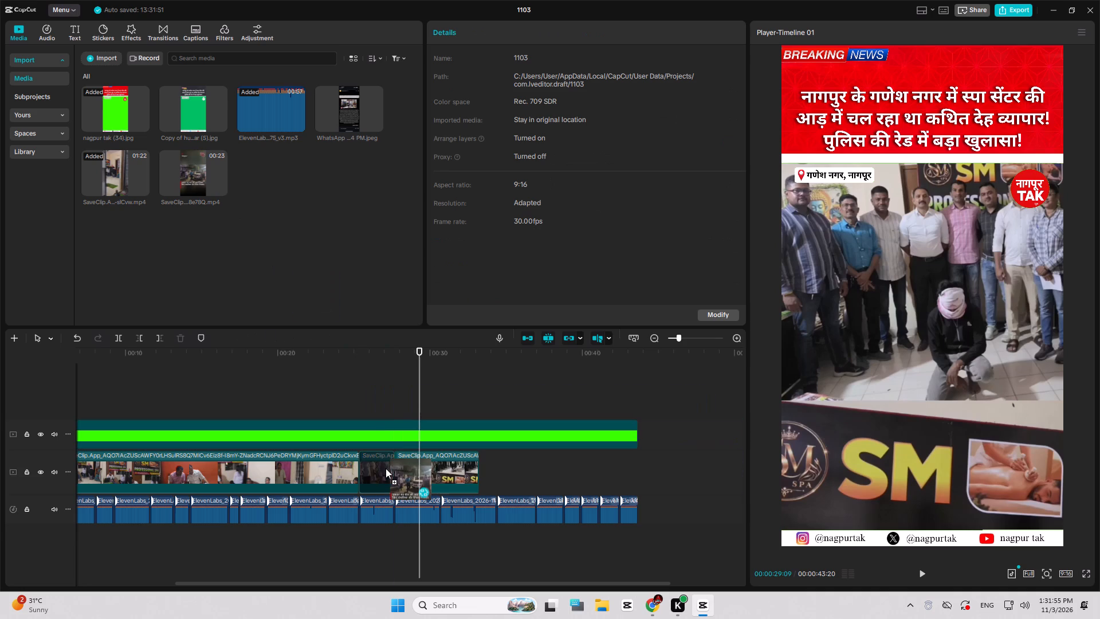
pyautogui.moveTo(386, 468); pyautogui.dragTo(394, 474)
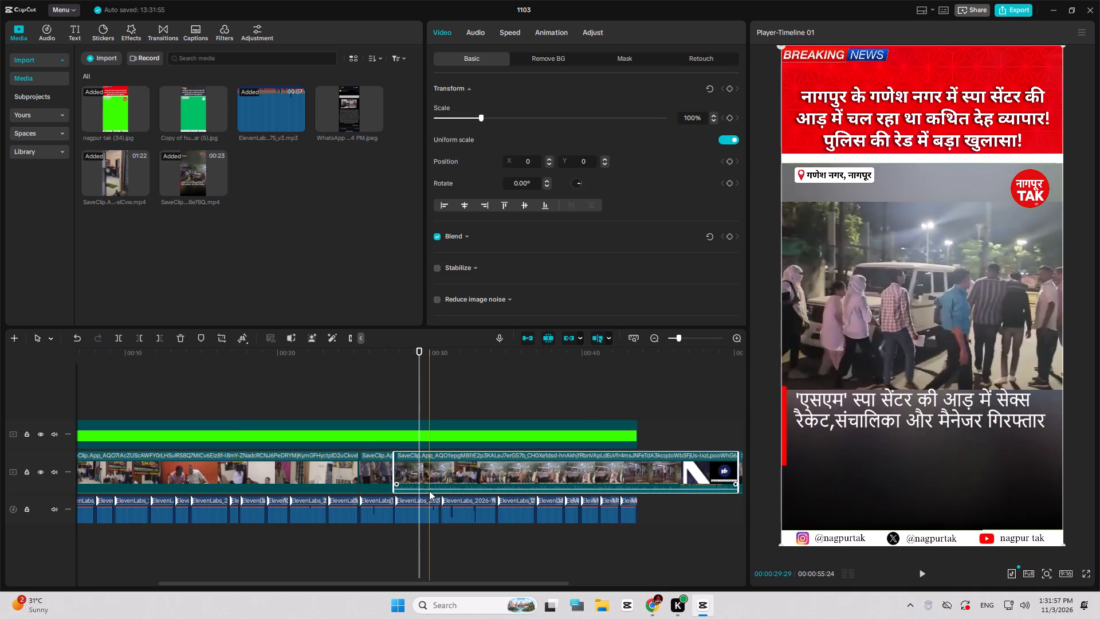
# Crop the inserted clip to its middle street footage, removing the logo area above and the Hindi caption area below.
pyautogui.moveTo(429, 489); pyautogui.dragTo(423, 503)
pyautogui.click(225, 338)
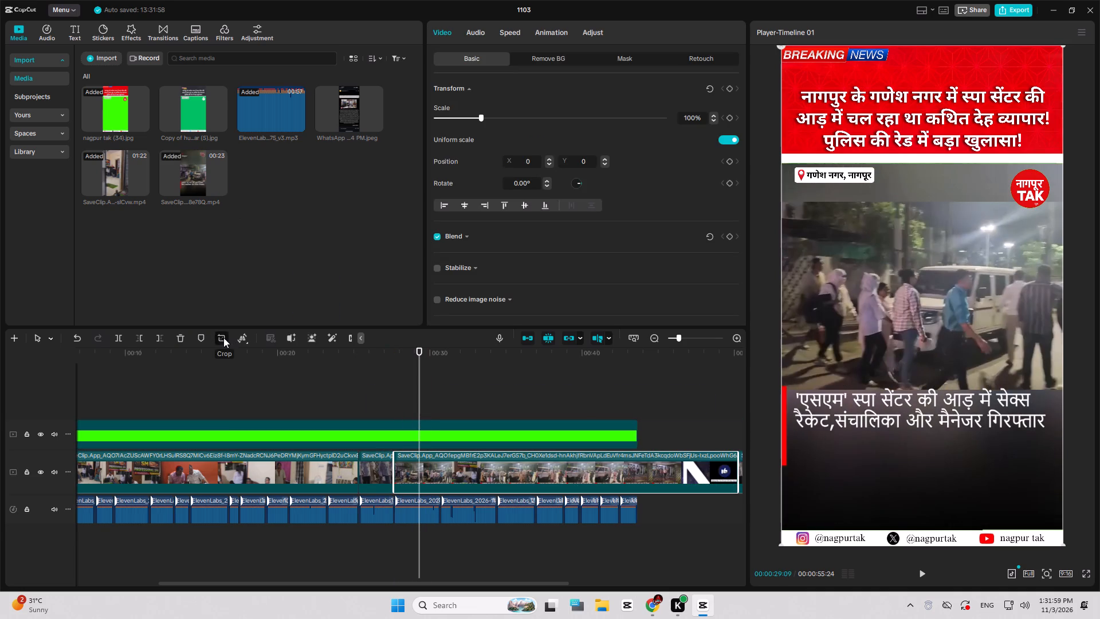
pyautogui.moveTo(553, 421); pyautogui.dragTo(549, 335)
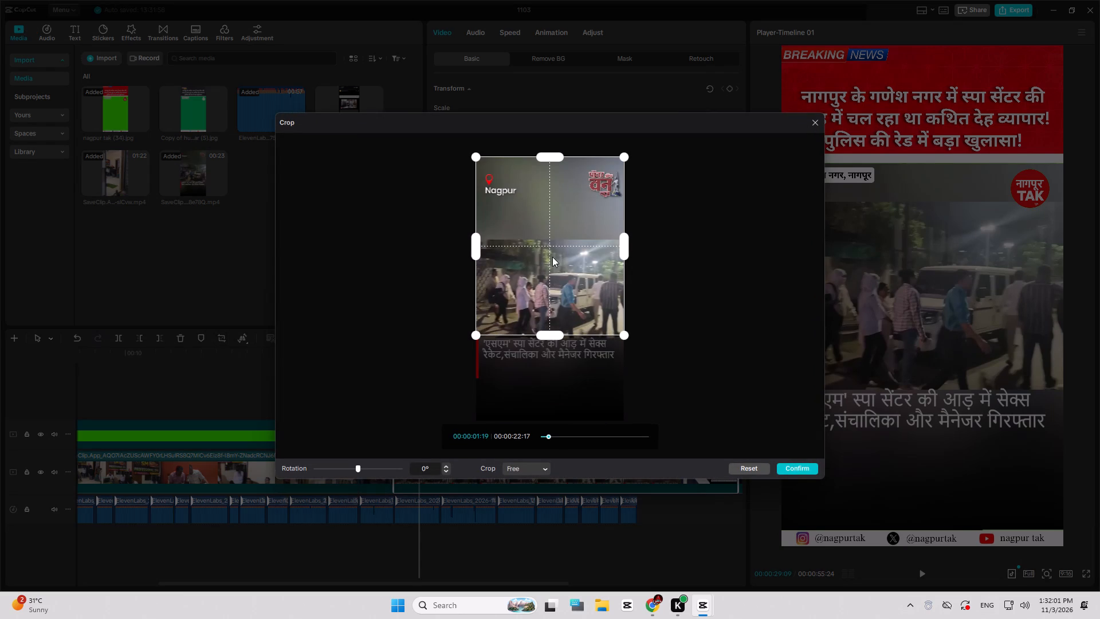
pyautogui.moveTo(545, 156); pyautogui.dragTo(557, 244)
pyautogui.click(791, 468)
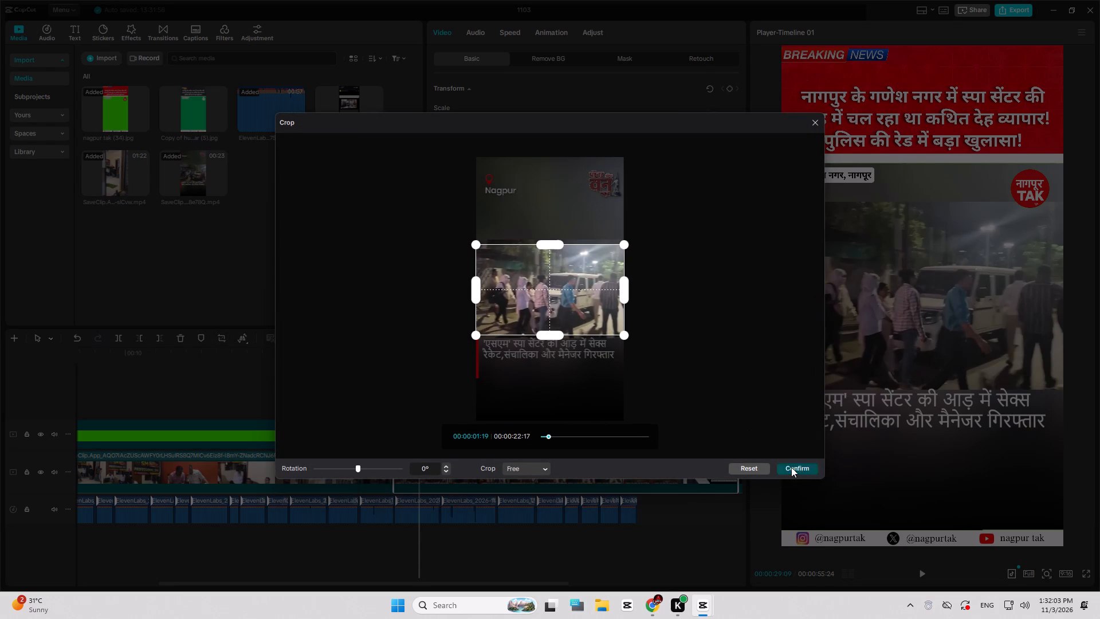
# Play the cropped clip briefly, move it down in the frame and enlarge it to 134%.
pyautogui.press('space')
pyautogui.moveTo(396, 448); pyautogui.dragTo(478, 428)
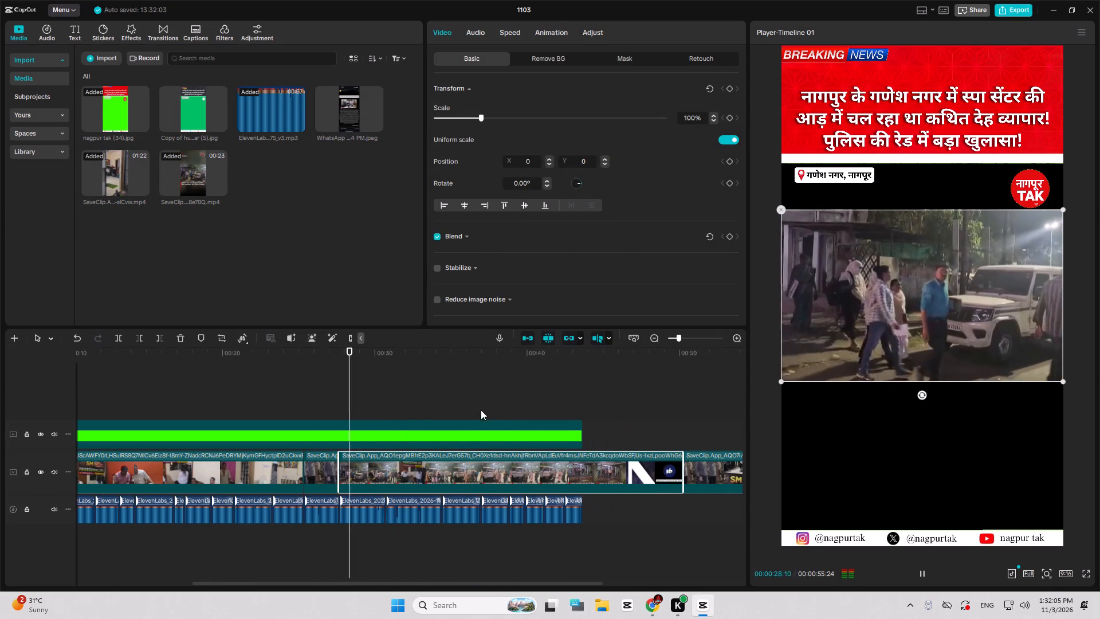
pyautogui.press('space')
pyautogui.moveTo(891, 355); pyautogui.dragTo(893, 389)
pyautogui.moveTo(906, 355); pyautogui.dragTo(907, 374)
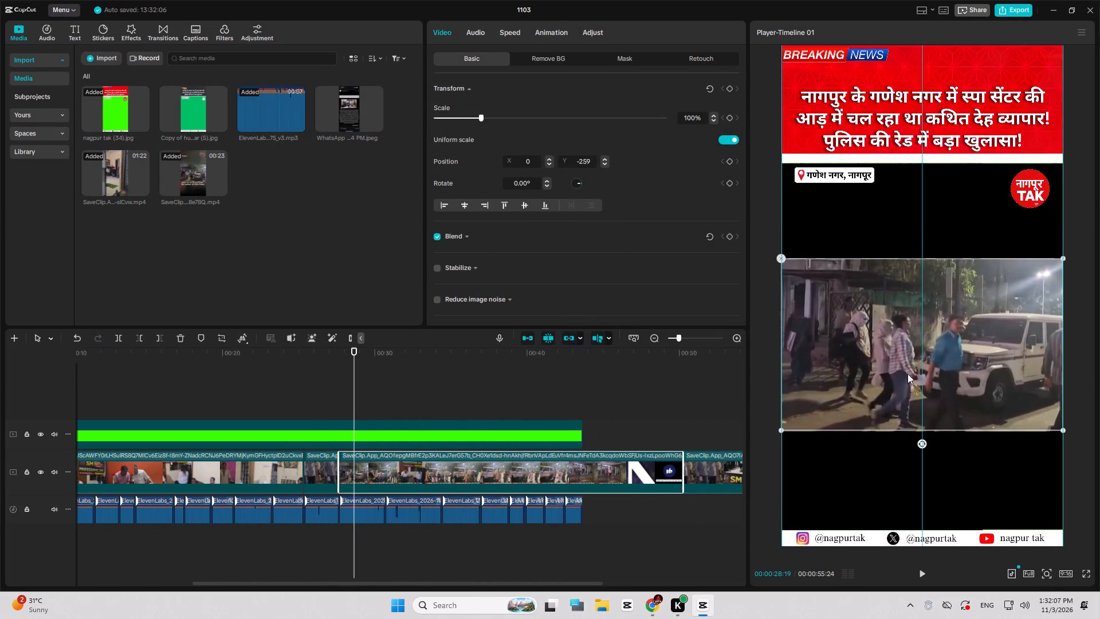
pyautogui.moveTo(907, 374); pyautogui.dragTo(909, 375)
pyautogui.moveTo(1058, 433); pyautogui.dragTo(1099, 518)
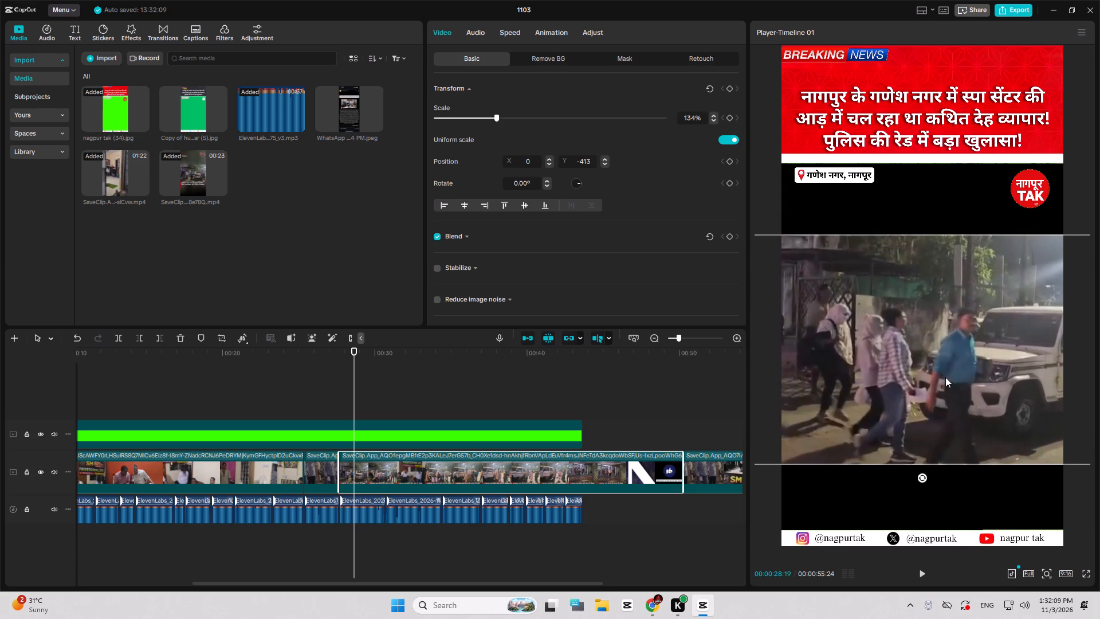
pyautogui.moveTo(940, 374); pyautogui.dragTo(939, 381)
# Fill the inserted clip's canvas with a Blur background at the second blur level and nudge the clip slightly up.
pyautogui.scroll(-5, 513, 154)
pyautogui.click(469, 303)
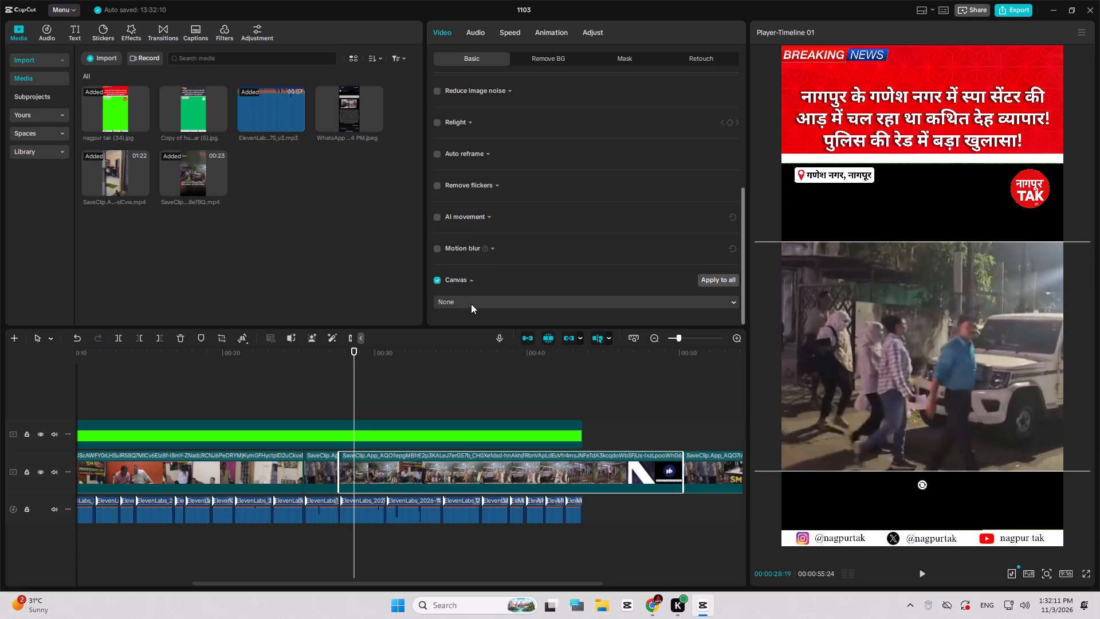
pyautogui.click(470, 343)
pyautogui.scroll(-4, 444, 281)
pyautogui.click(492, 285)
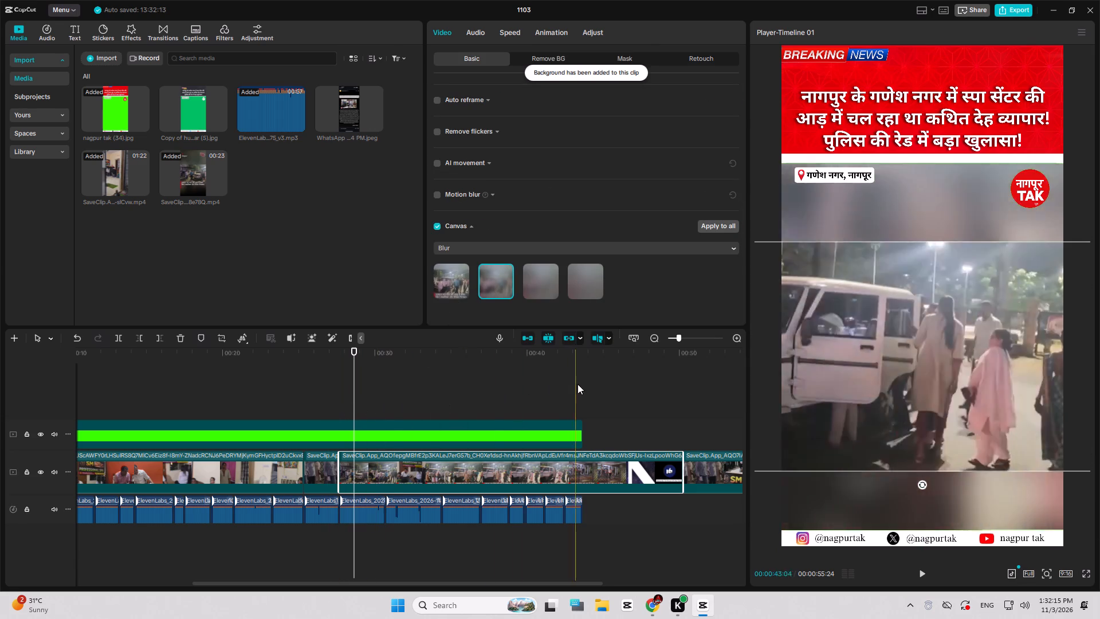
pyautogui.moveTo(872, 372); pyautogui.dragTo(869, 363)
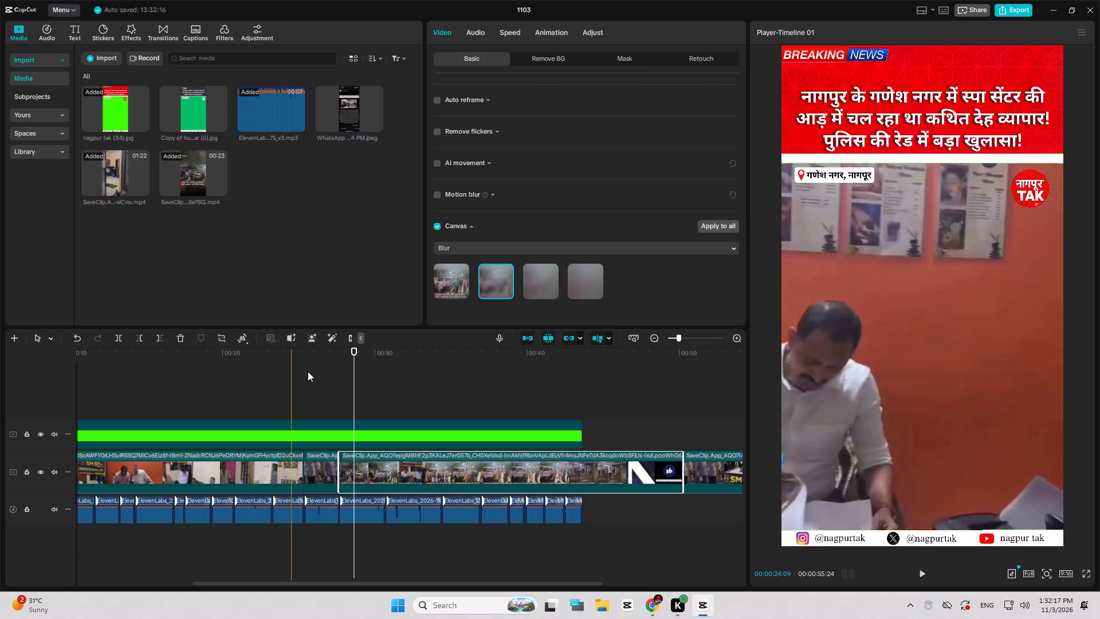
# Play the inserted clip and cut off everything after about 30.7 s, where the next voiceover clip begins.
pyautogui.press('space')
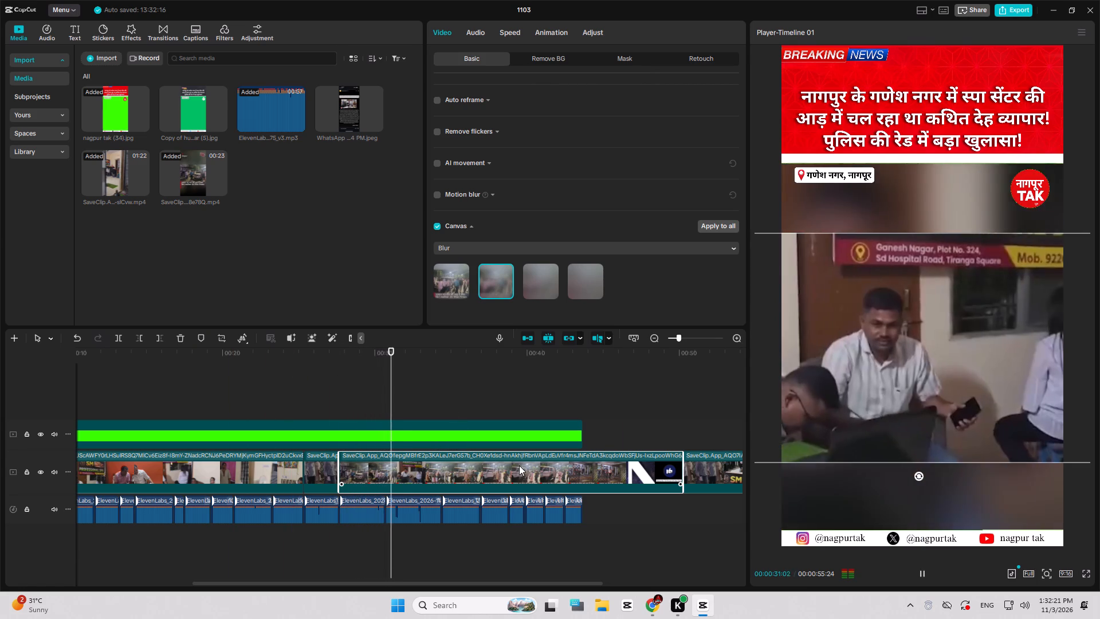
pyautogui.press('space')
pyautogui.press('w')
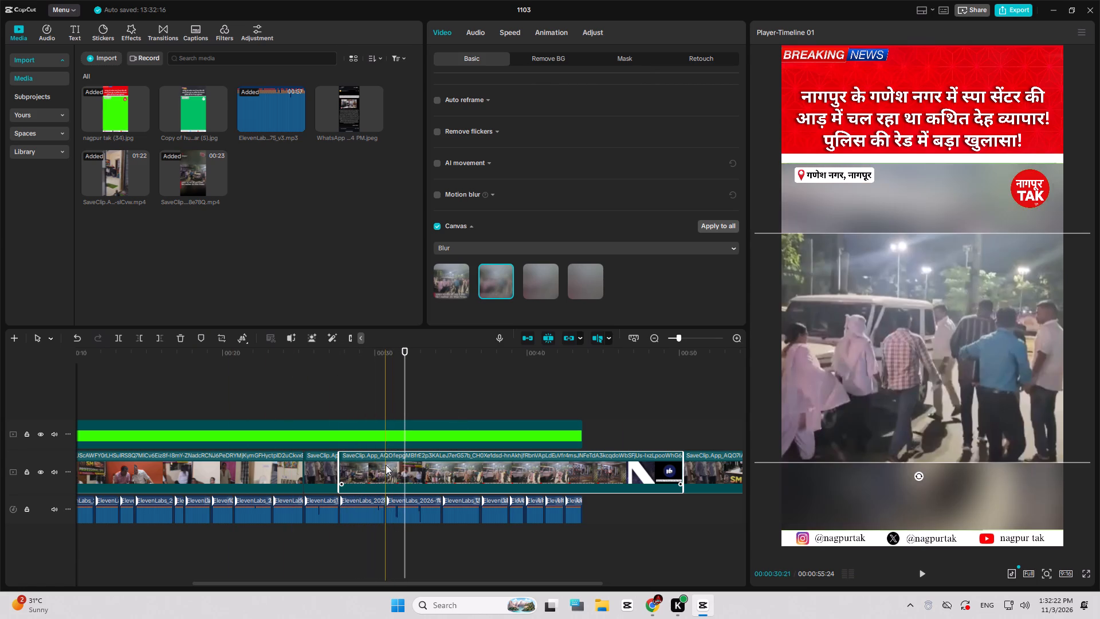
# Play into the last footage clip, the group photo section, and trim about 1.5 s off its beginning.
pyautogui.press('space')
pyautogui.click(410, 468)
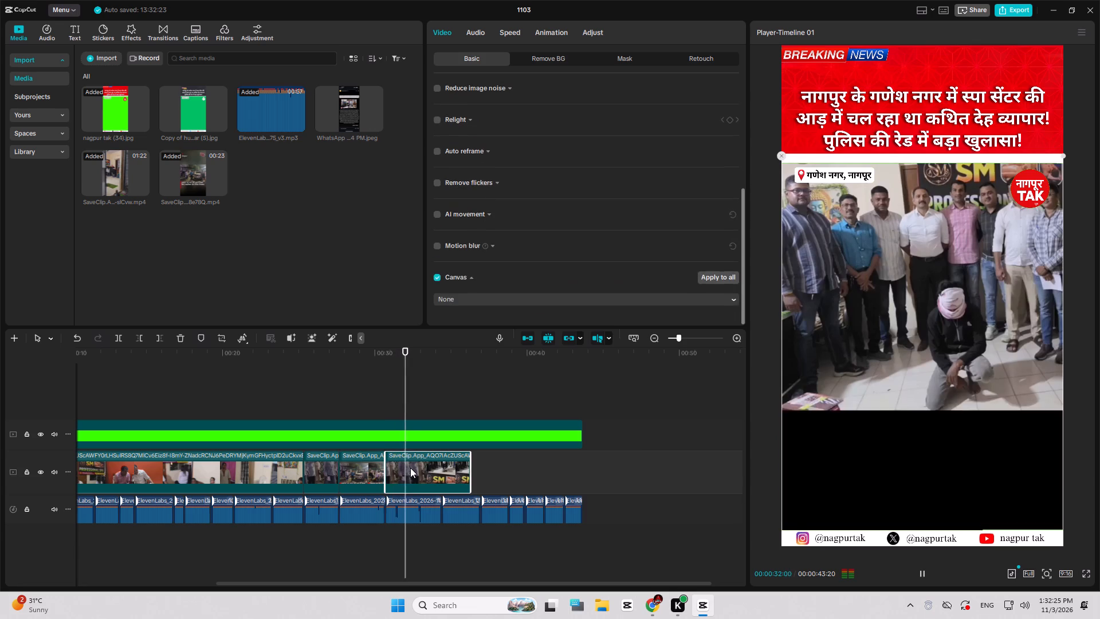
pyautogui.press('space')
pyautogui.press('q')
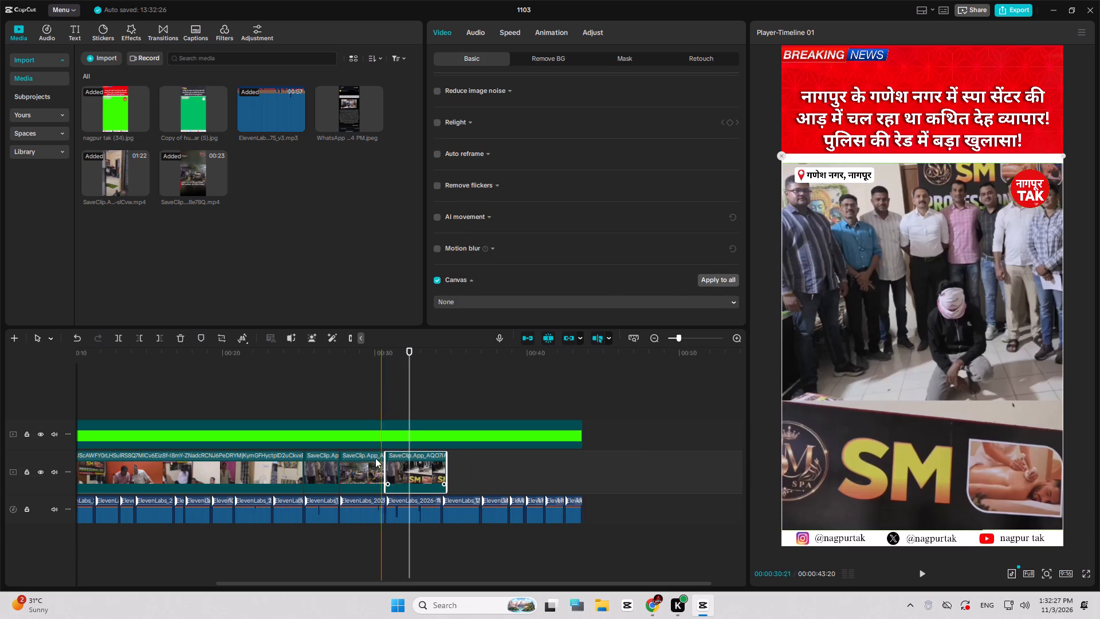
# Play the group photo clip briefly, move it down in the frame to Y -953 and enlarge it to 103%.
pyautogui.press('space')
pyautogui.press('space')
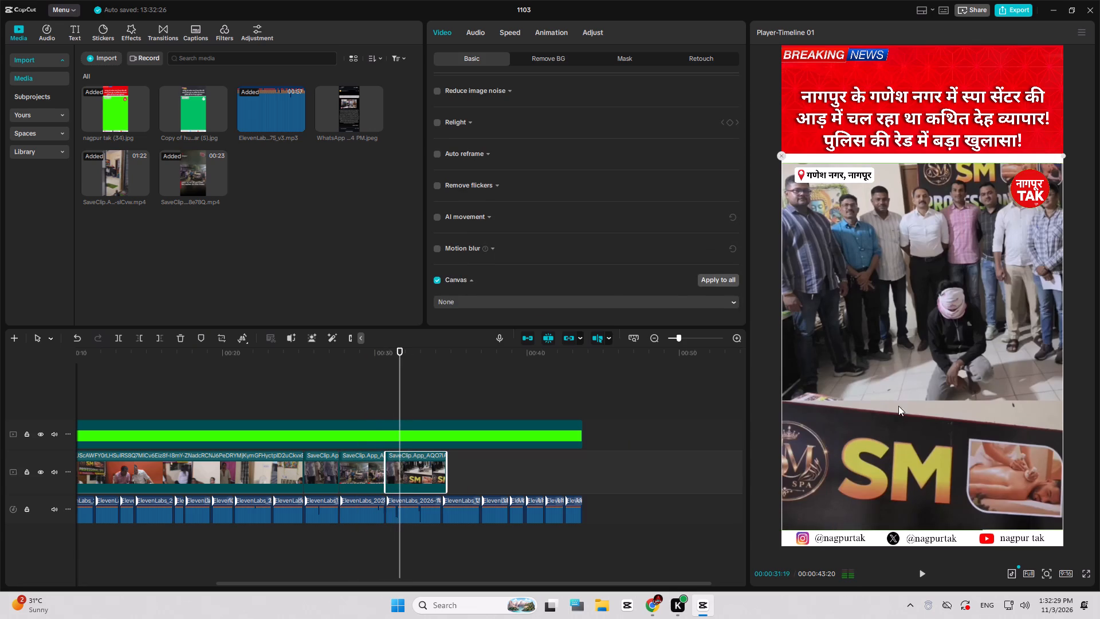
pyautogui.moveTo(922, 401); pyautogui.dragTo(920, 415)
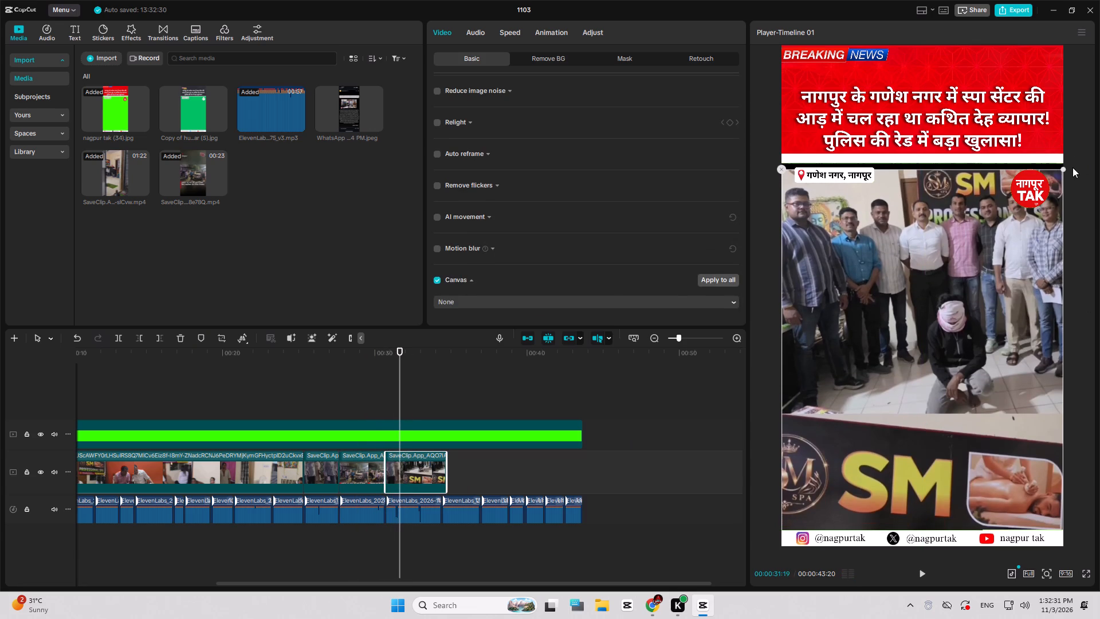
pyautogui.moveTo(1064, 166); pyautogui.dragTo(1068, 151)
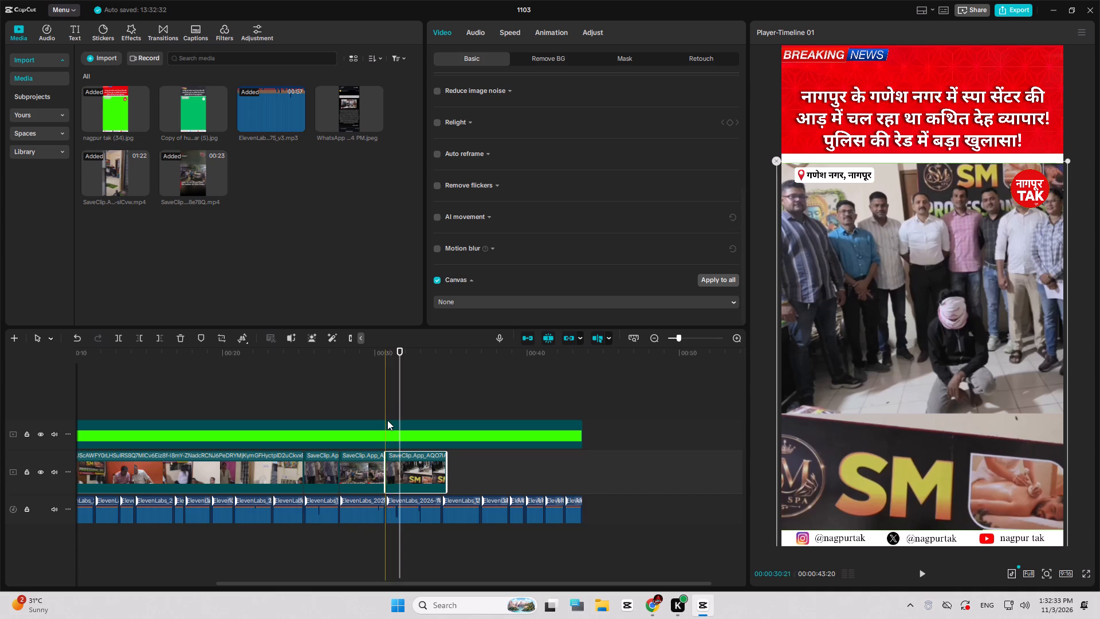
# Play the group photo clip and cut off its end at about 34.4 s, where the next voiceover clip begins.
pyautogui.press('space')
pyautogui.press('space')
pyautogui.press('space')
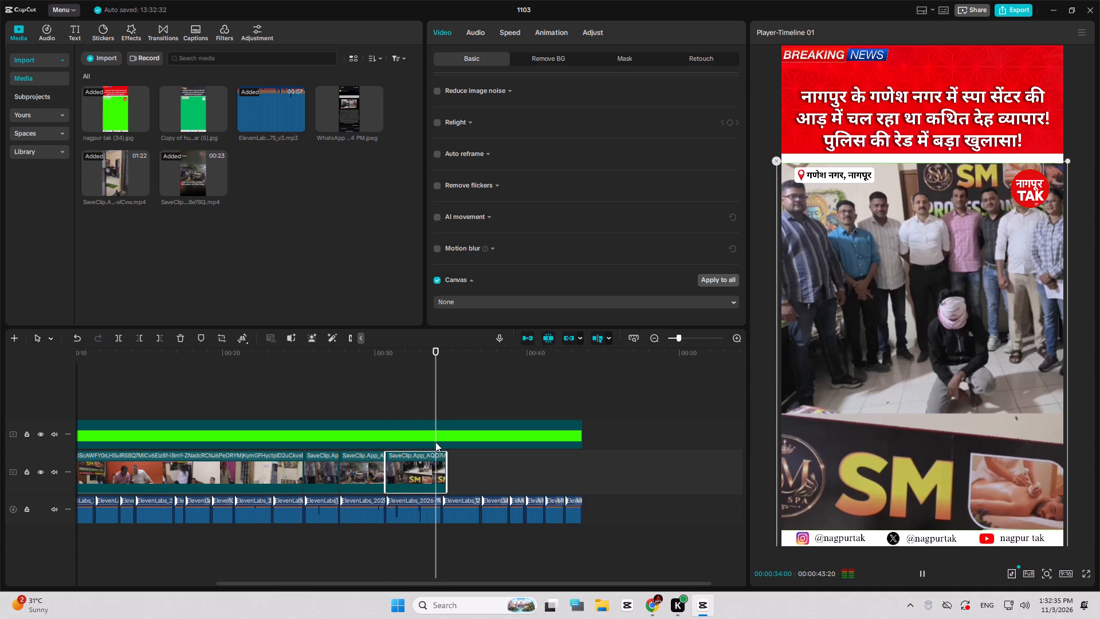
pyautogui.press('space')
pyautogui.press('Up')
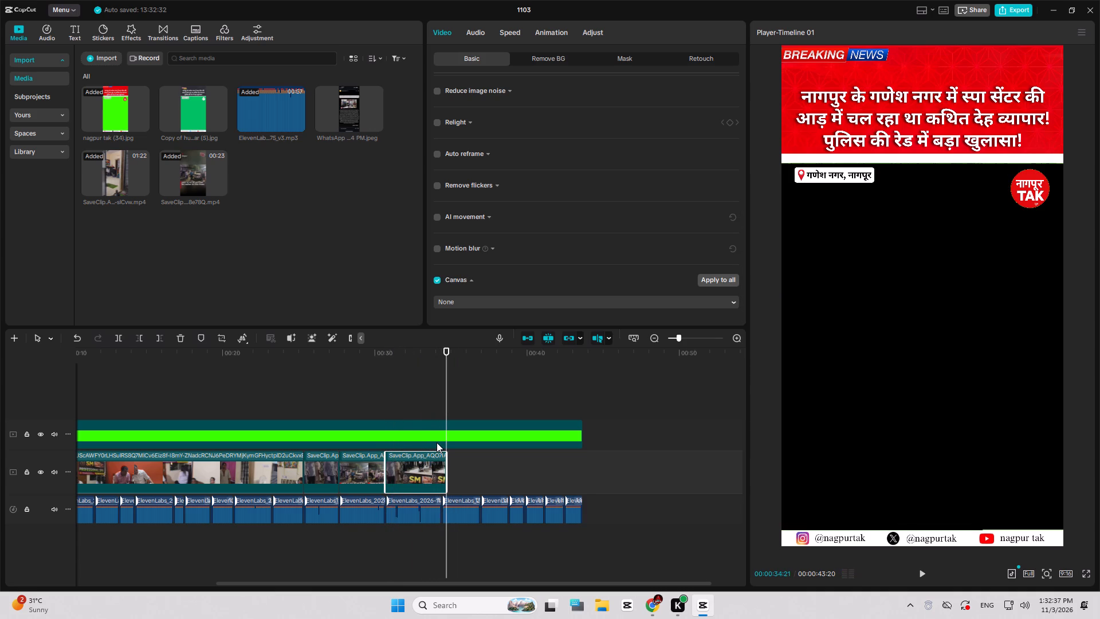
pyautogui.press('Up')
pyautogui.press('w')
pyautogui.press('space')
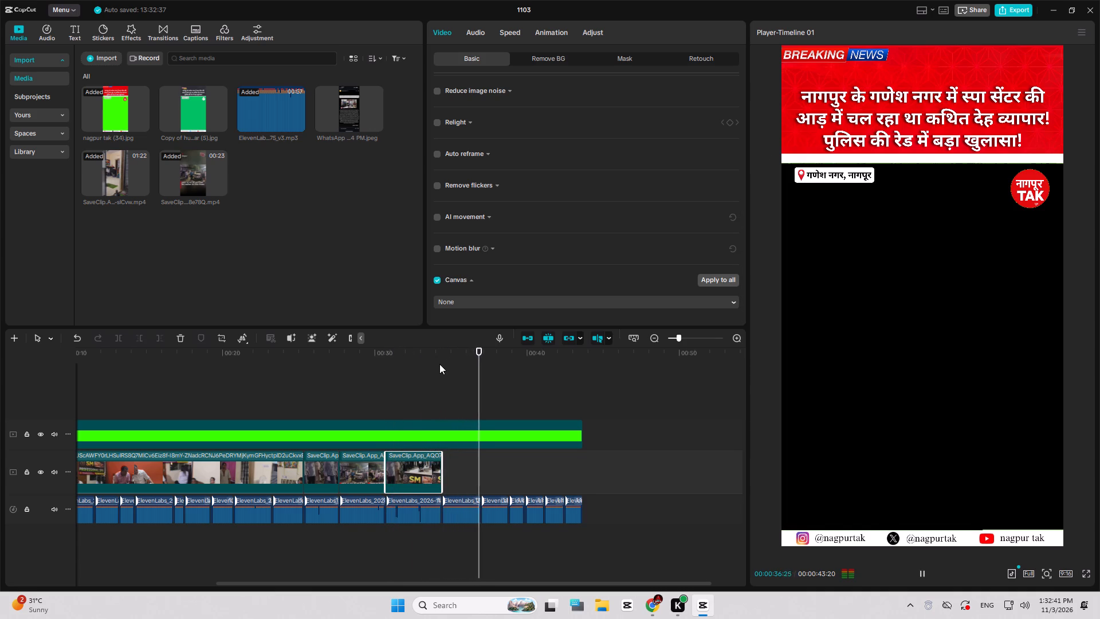
pyautogui.press('space')
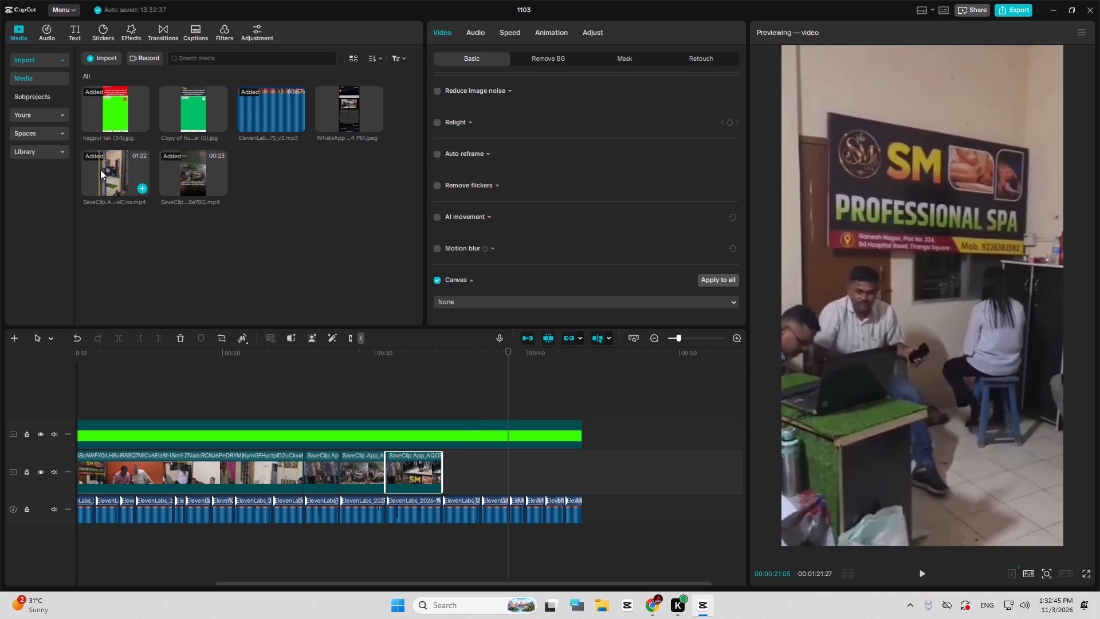
# Animate a slow zoom on the group photo clip with keyframes, from 103% at its start to 120% at its end, and play it.
pyautogui.click(386, 418)
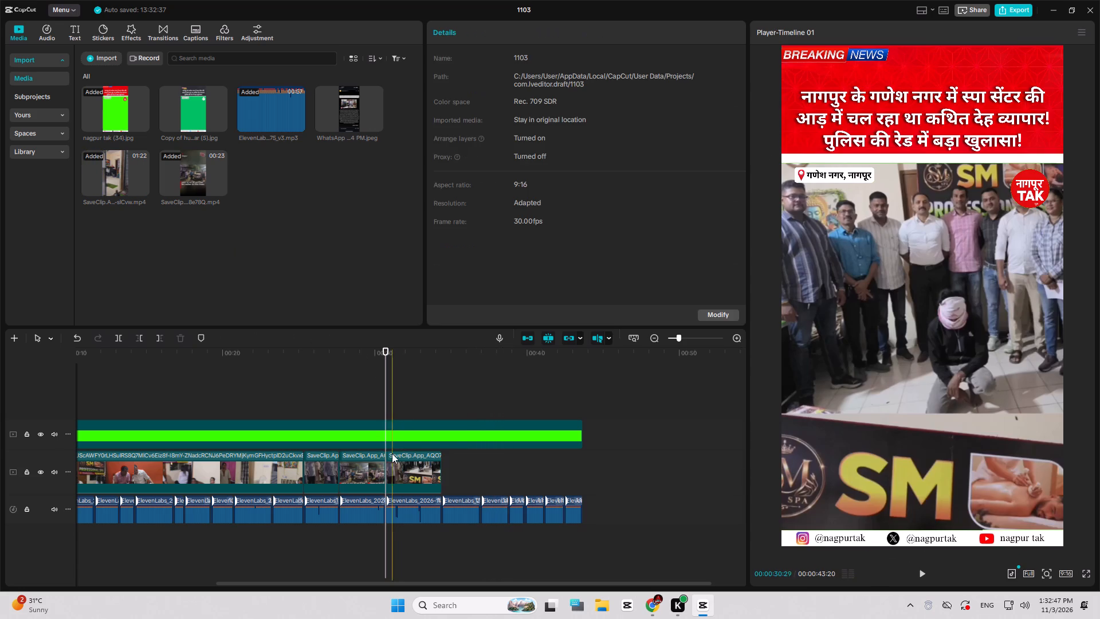
pyautogui.click(393, 465)
pyautogui.click(725, 87)
pyautogui.click(732, 87)
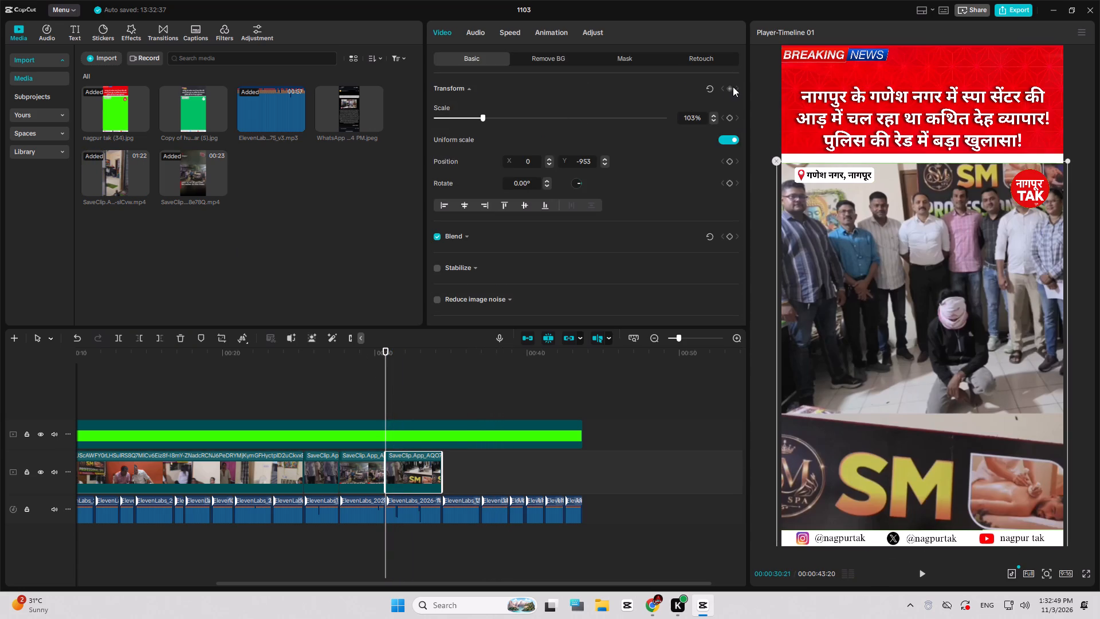
pyautogui.press('space')
pyautogui.press('space')
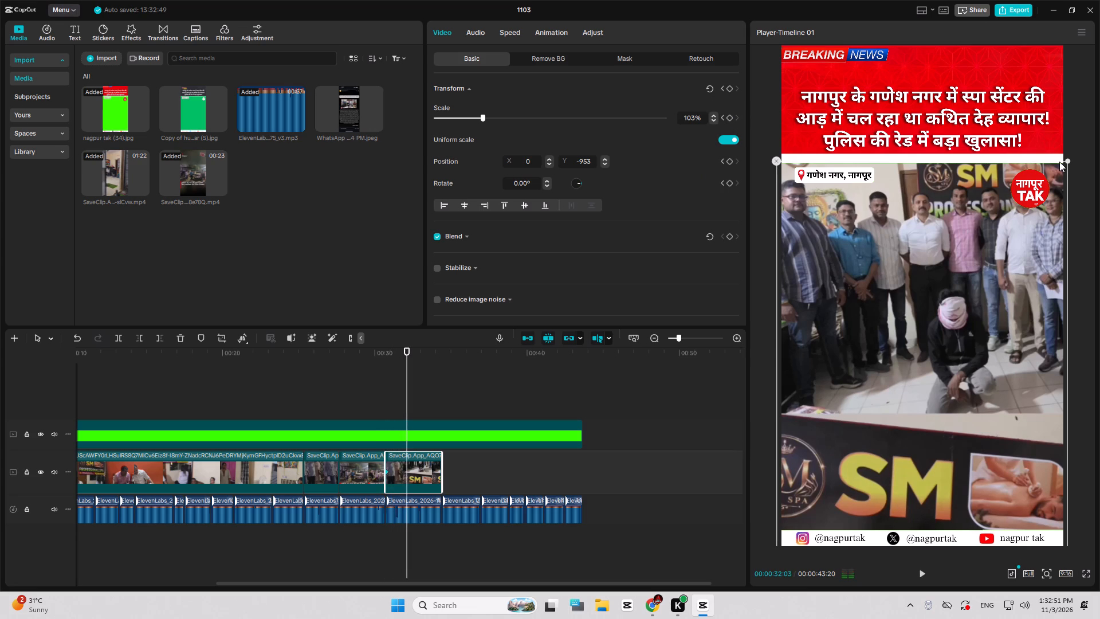
pyautogui.moveTo(1067, 162); pyautogui.dragTo(1093, 98)
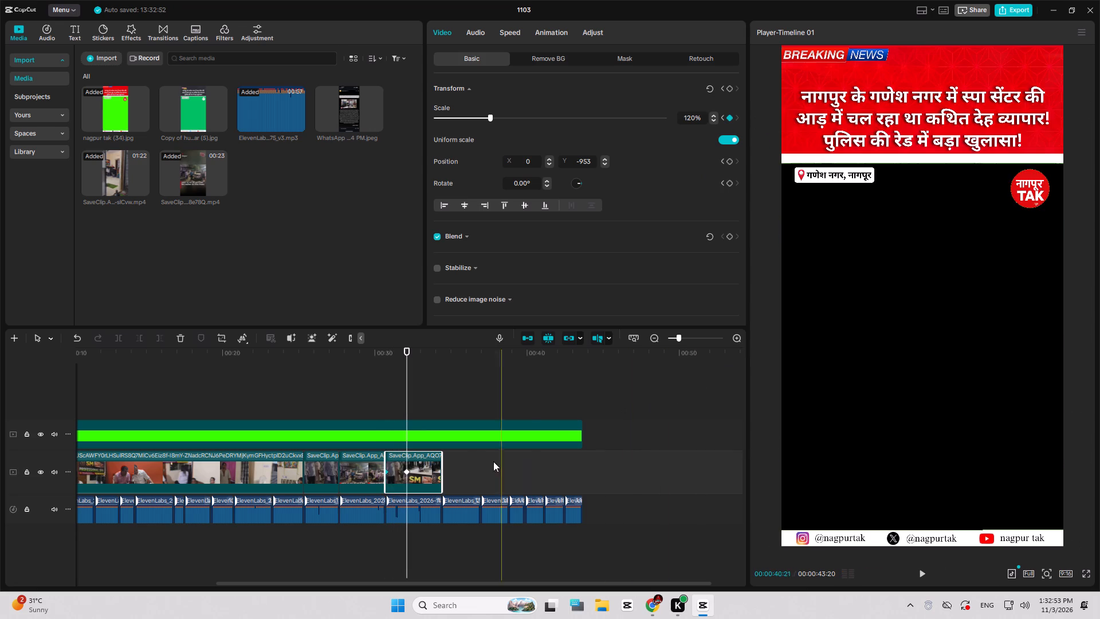
pyautogui.moveTo(404, 467); pyautogui.dragTo(448, 468)
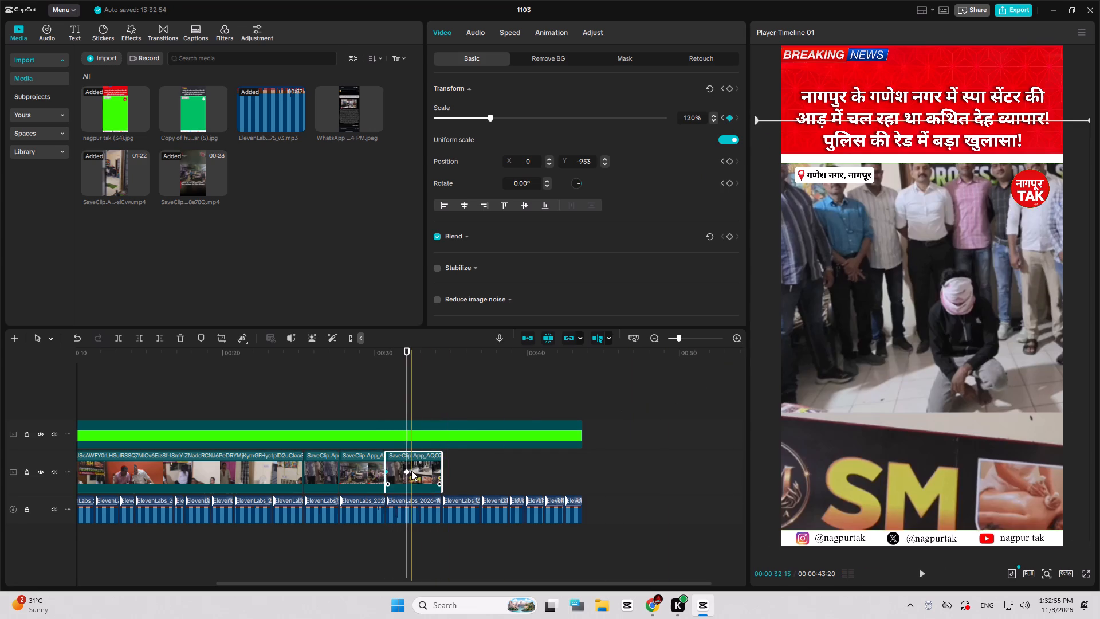
pyautogui.moveTo(407, 472); pyautogui.dragTo(472, 476)
pyautogui.press('space')
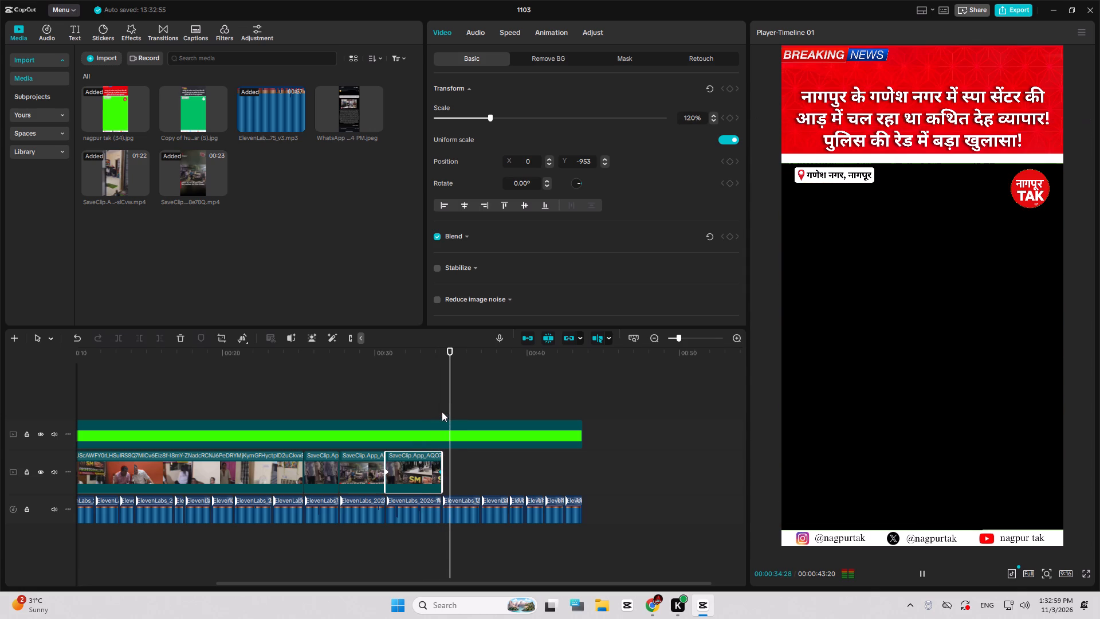
pyautogui.press('space')
# Append the 01:22 SaveClip footage to the main track after the group photo clip and turn its audio down.
pyautogui.click(439, 405)
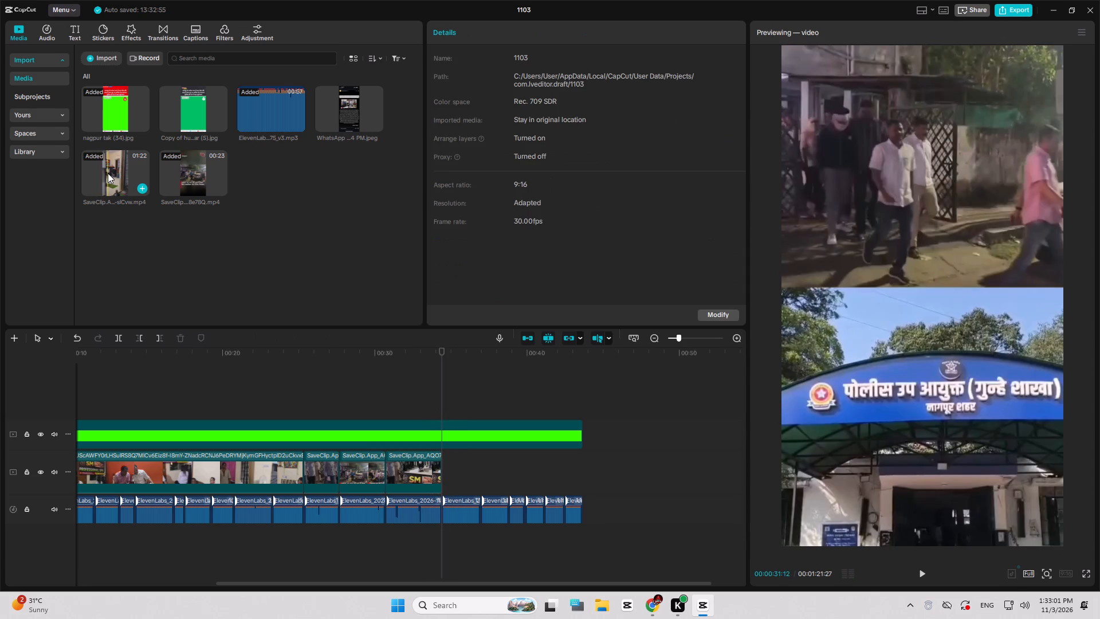
pyautogui.click(108, 173)
pyautogui.moveTo(120, 179); pyautogui.dragTo(383, 425)
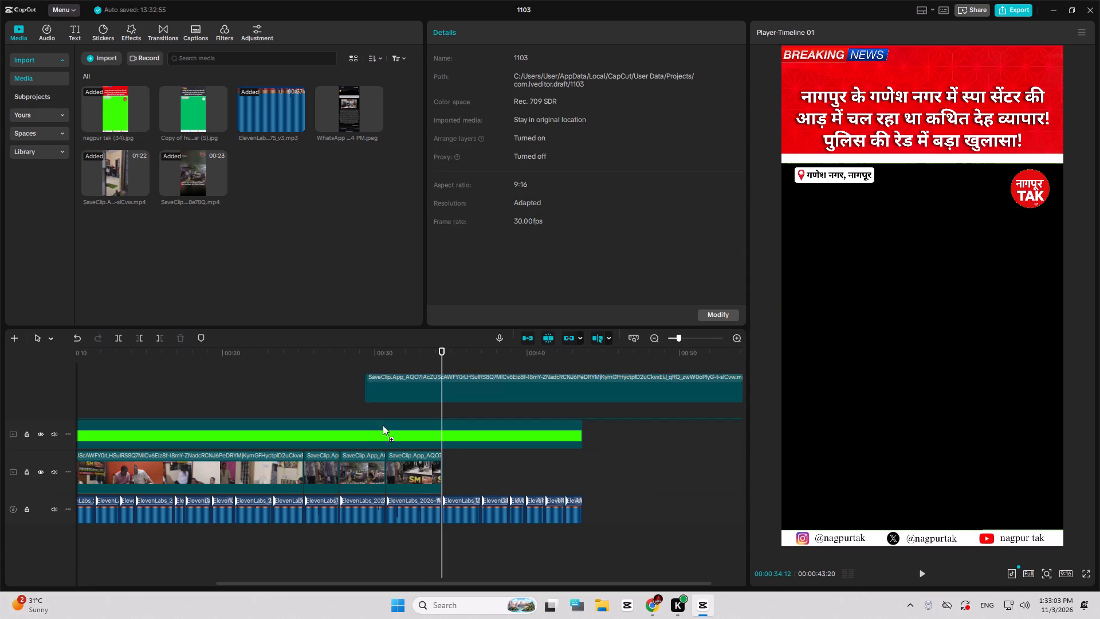
pyautogui.moveTo(383, 425); pyautogui.dragTo(445, 473)
pyautogui.keyDown('ctrl'); pyautogui.scroll(-20, 438, 467); pyautogui.keyUp('ctrl')
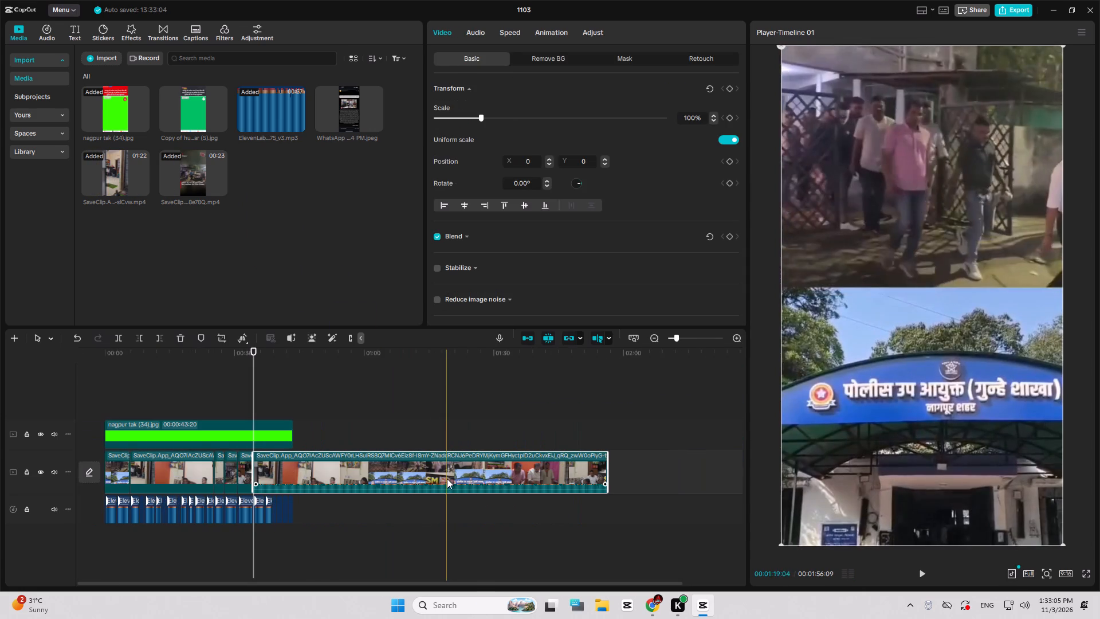
pyautogui.moveTo(445, 489); pyautogui.dragTo(434, 508)
# Play into the appended footage and trim about 56 s off its beginning.
pyautogui.press('space')
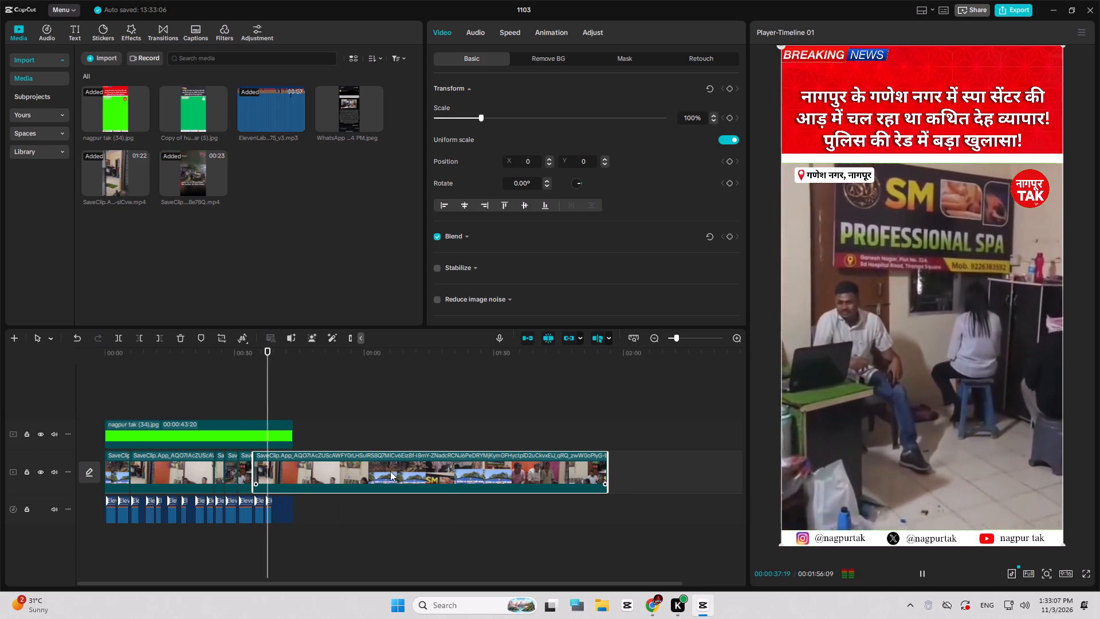
pyautogui.press('space')
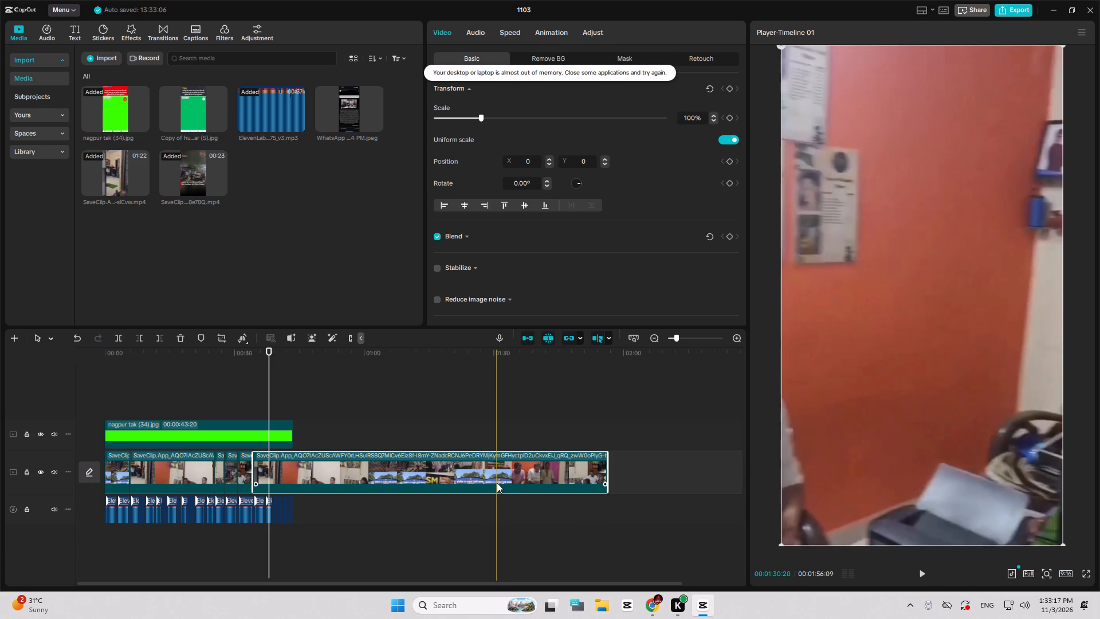
pyautogui.press('q')
# Play the appended footage, cut off everything after 43:20 where the voiceover ends, and review the video from the start.
pyautogui.press('space')
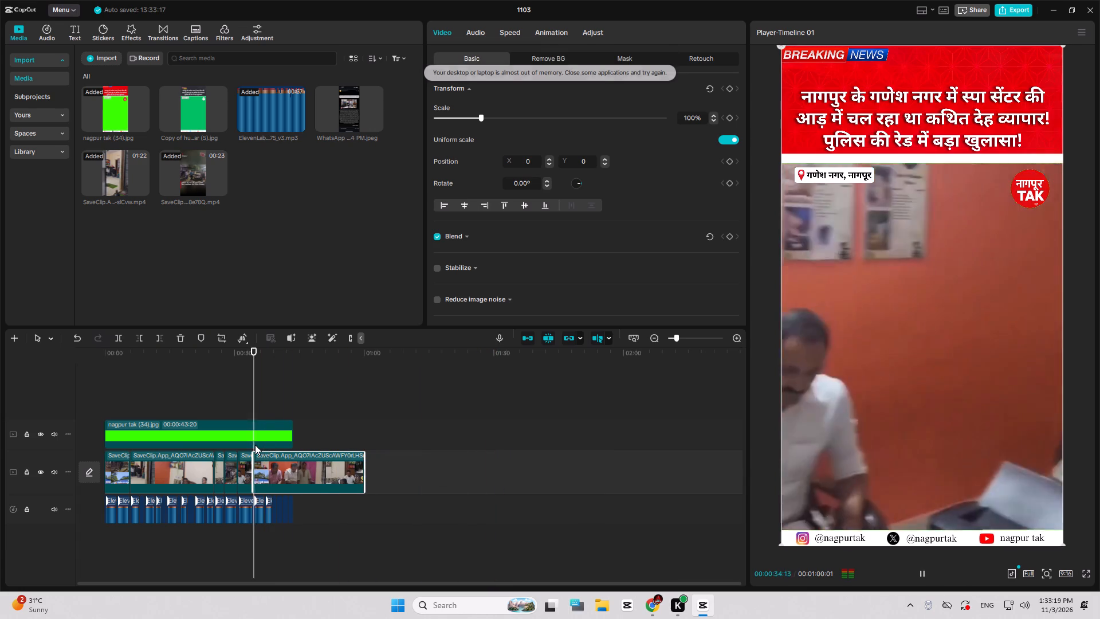
pyautogui.keyDown('ctrl'); pyautogui.scroll(8, 259, 457); pyautogui.keyUp('ctrl')
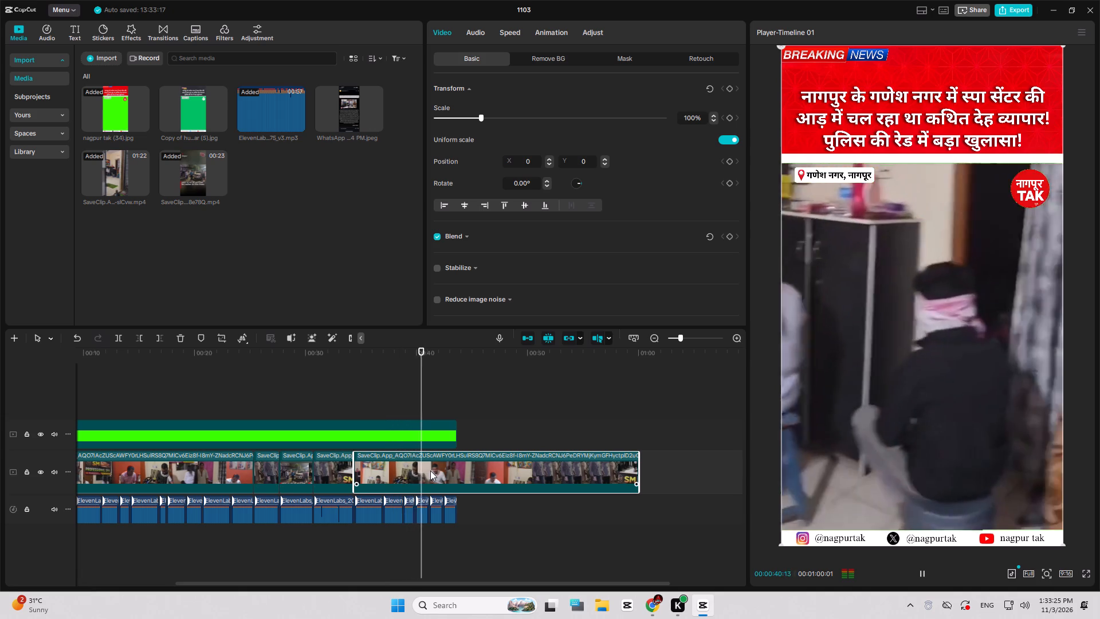
pyautogui.keyDown('ctrl'); pyautogui.scroll(6, 430, 471); pyautogui.keyUp('ctrl')
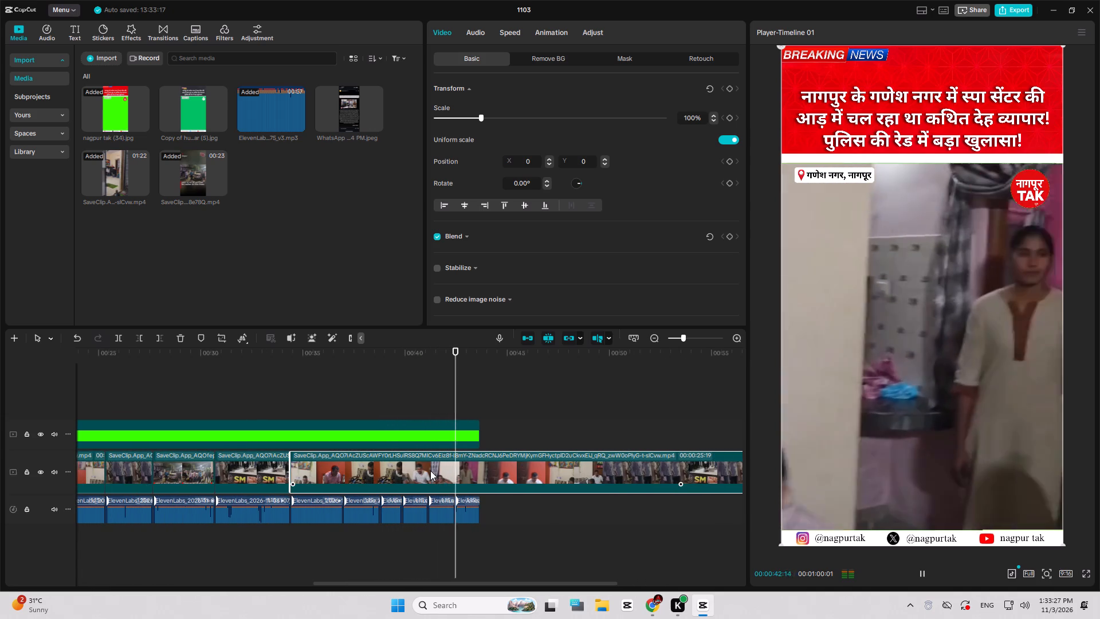
pyautogui.press('space')
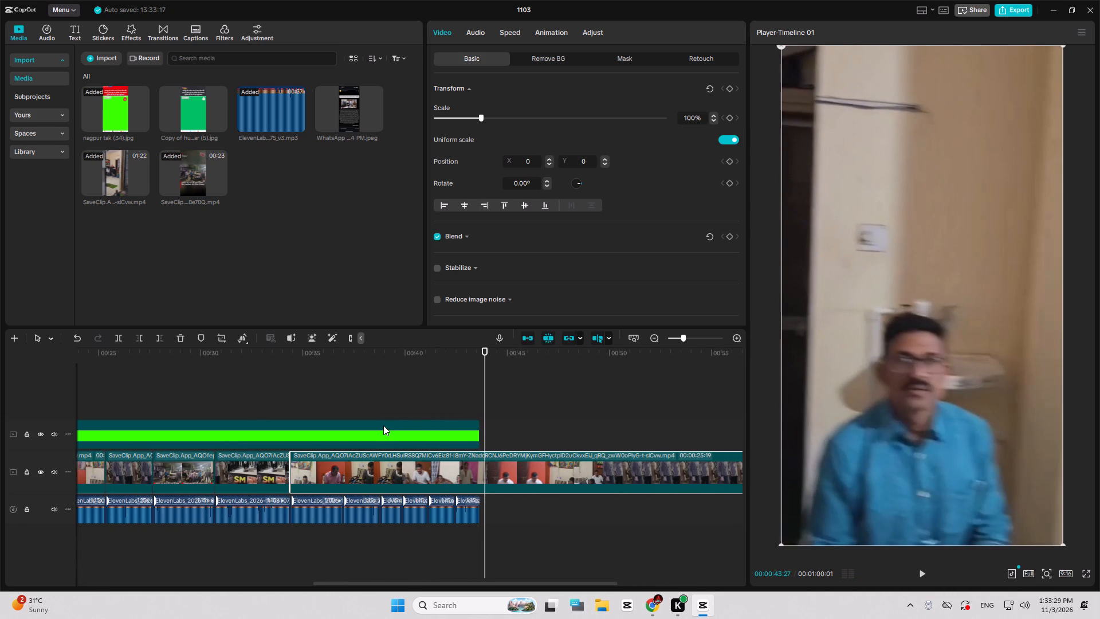
pyautogui.press('Up')
pyautogui.press('w')
pyautogui.moveTo(347, 350); pyautogui.dragTo(345, 350)
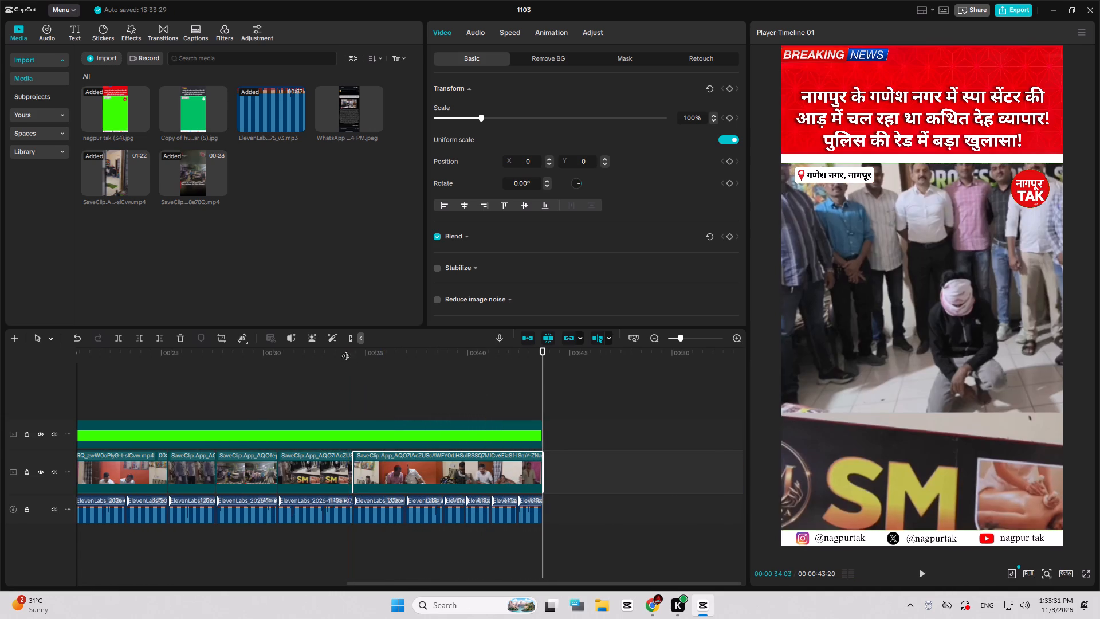
pyautogui.moveTo(345, 350); pyautogui.dragTo(0, 354)
pyautogui.press('space')
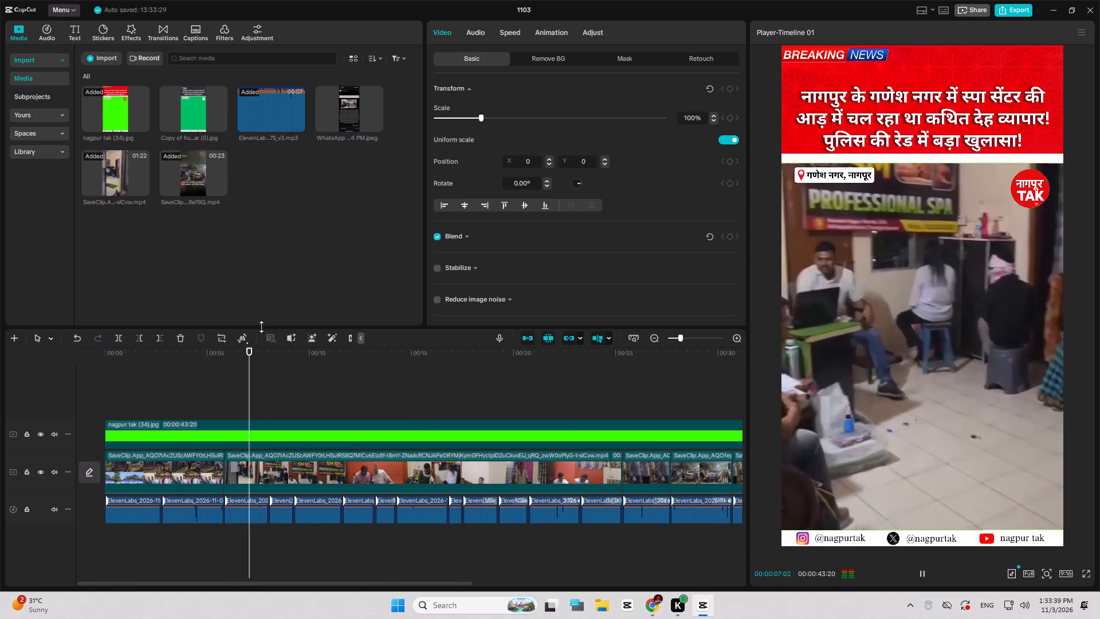
# Import the whole VIDEO ITOMS - Copy folder into the project media and open it.
pyautogui.moveTo(223, 354); pyautogui.dragTo(0, 348)
pyautogui.click(102, 49)
pyautogui.click(103, 57)
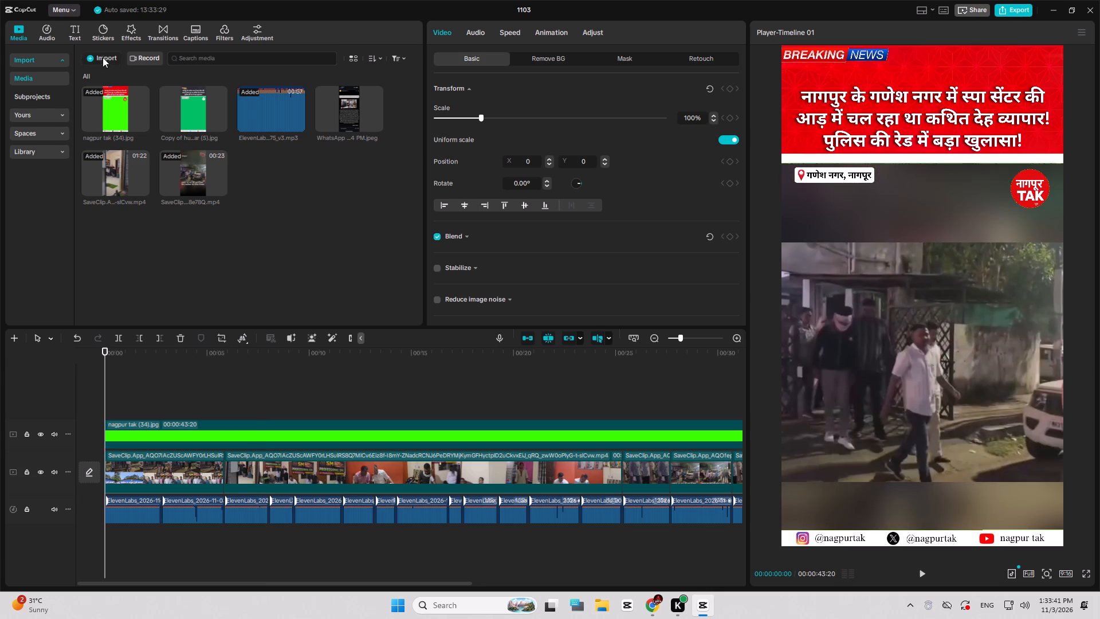
pyautogui.click(116, 79)
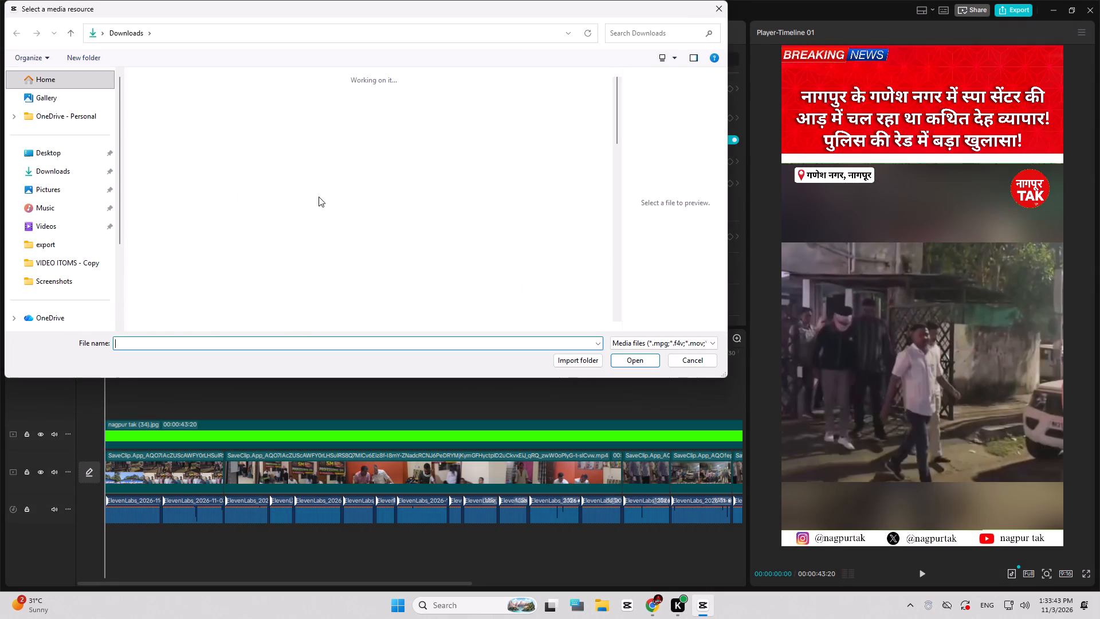
pyautogui.click(77, 264)
pyautogui.click(294, 29)
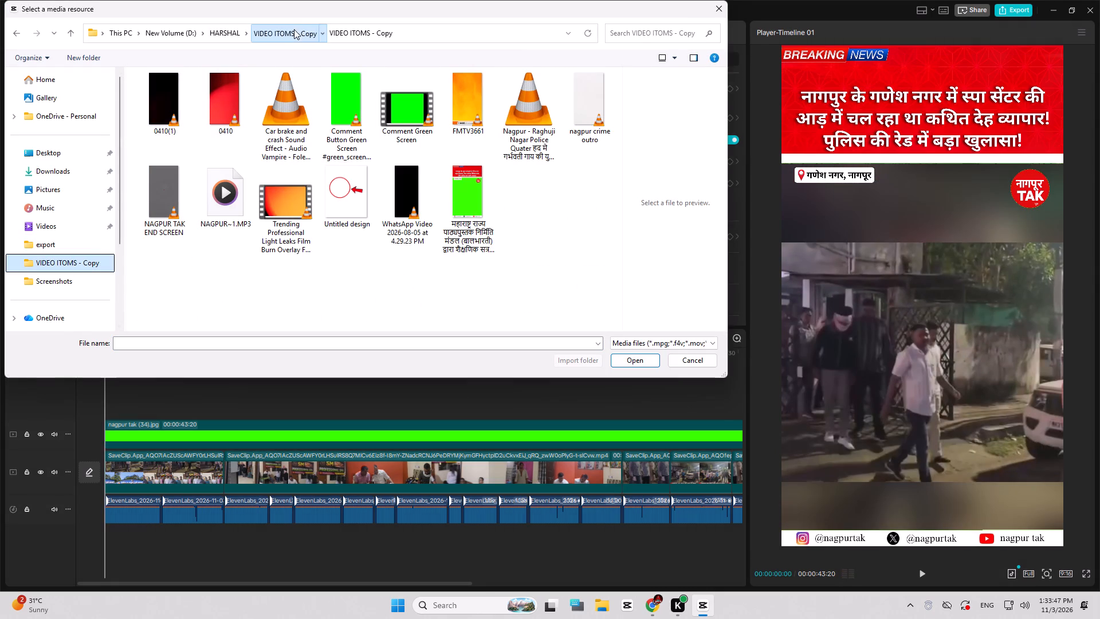
pyautogui.click(559, 361)
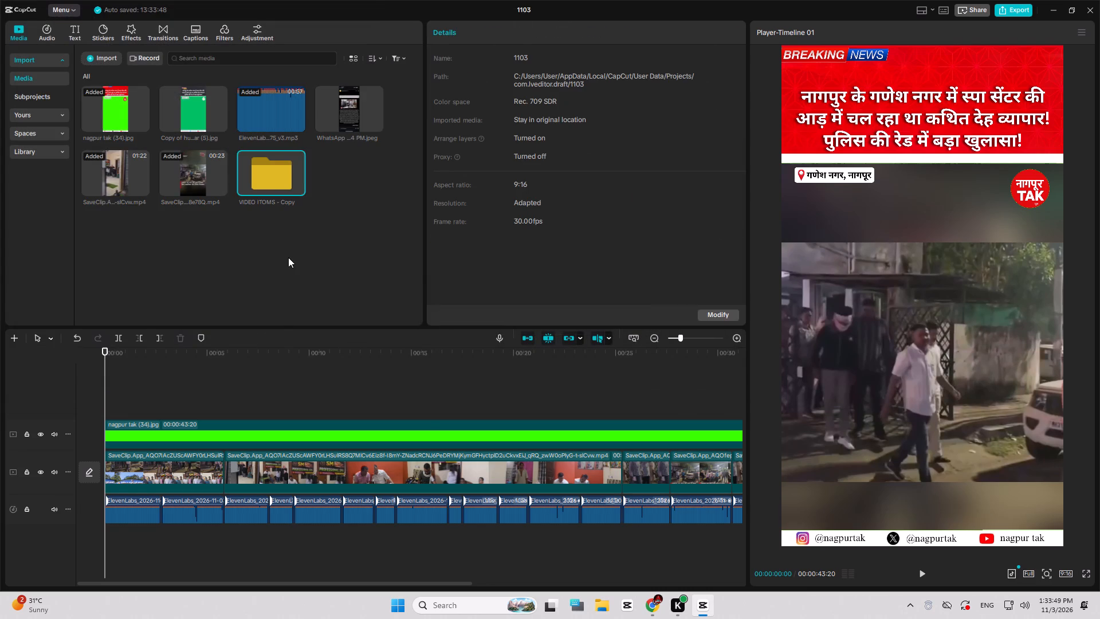
pyautogui.click(288, 257)
pyautogui.doubleClick(272, 181)
# Place 0410(1).mp4 at the start of the timeline, on a track between the headline template and the footage.
pyautogui.moveTo(118, 117); pyautogui.dragTo(123, 132)
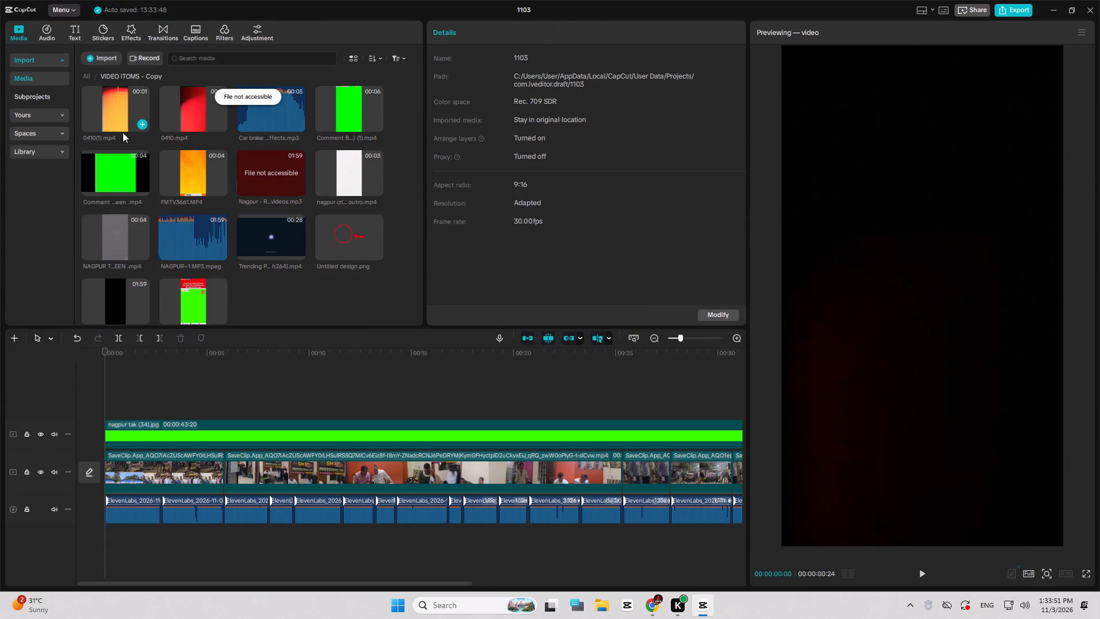
pyautogui.moveTo(123, 132); pyautogui.dragTo(104, 443)
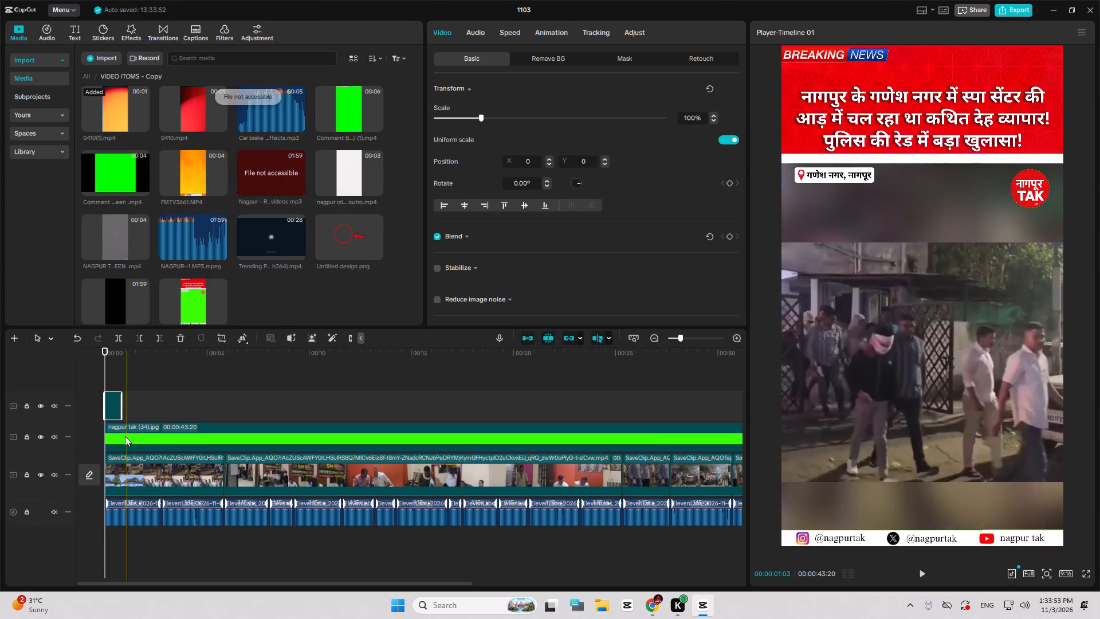
pyautogui.moveTo(125, 438); pyautogui.dragTo(109, 365)
pyautogui.moveTo(112, 447); pyautogui.dragTo(112, 398)
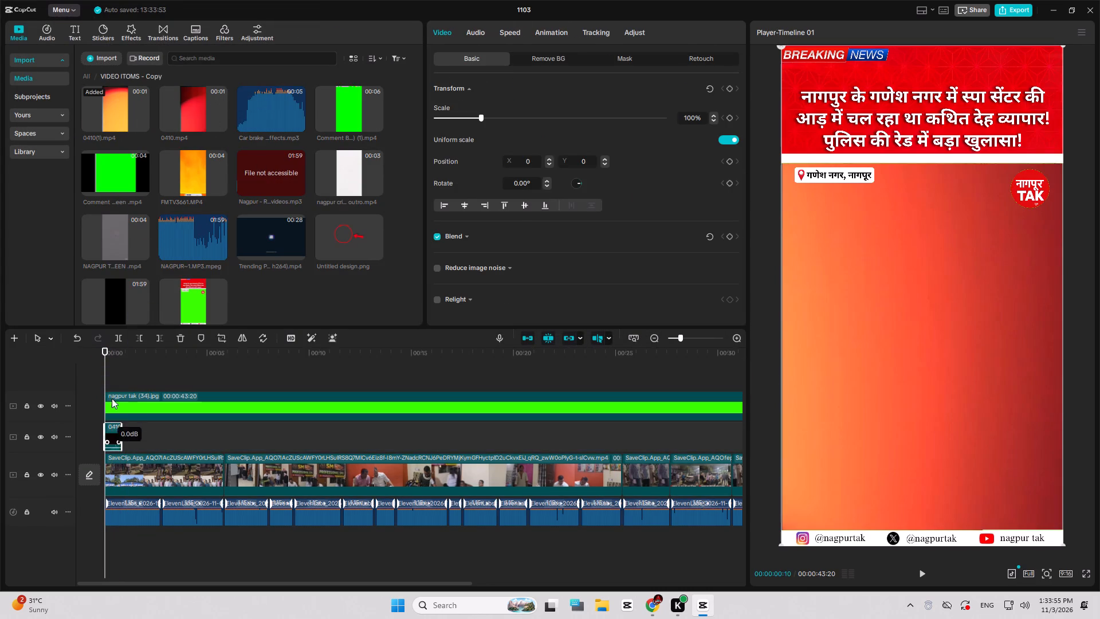
pyautogui.moveTo(112, 398); pyautogui.dragTo(112, 398)
# Change the 0410(1).mp4 overlay's blend mode so its black background drops out, and set its volume to 20.0 dB.
pyautogui.click(467, 235)
pyautogui.click(537, 257)
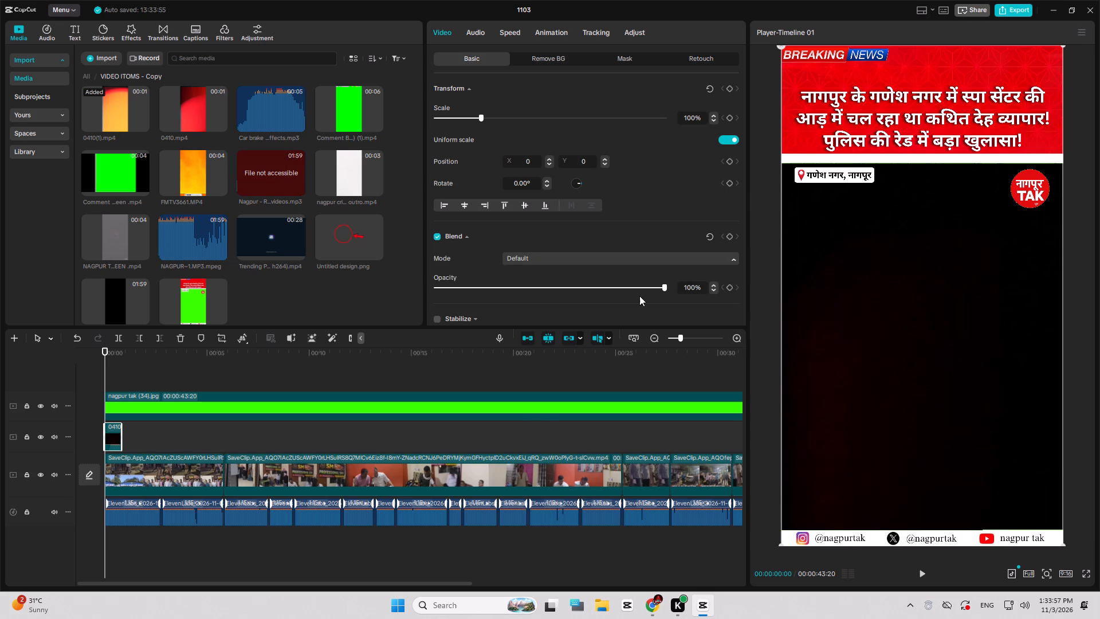
pyautogui.click(549, 318)
pyautogui.click(470, 32)
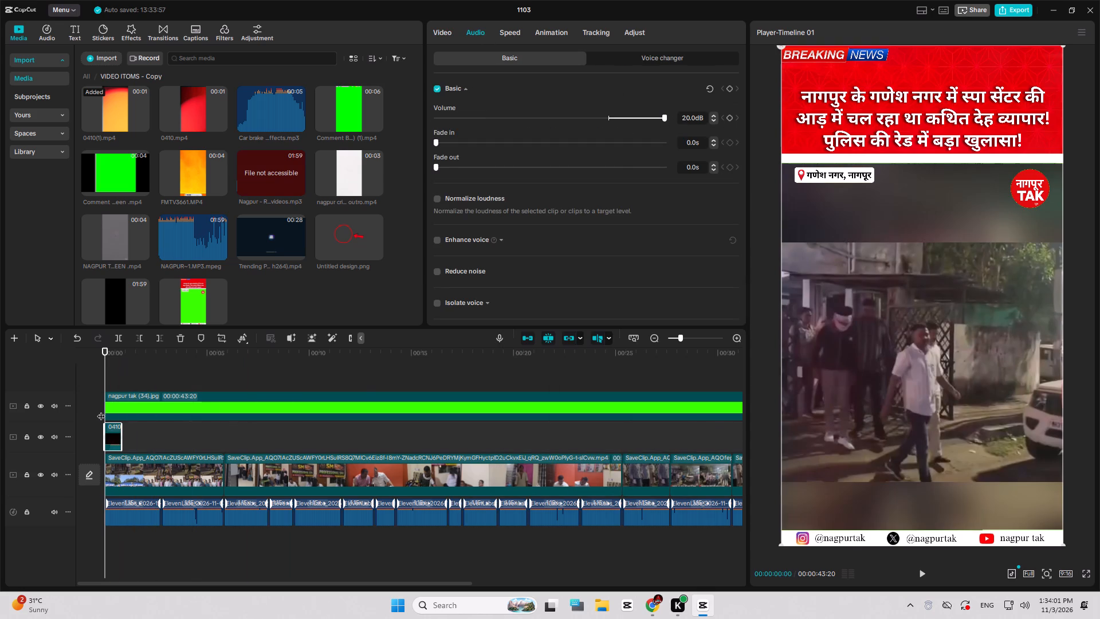
# Copy the 0410(1).mp4 overlay and paste it over the footage cuts at about 5.5 s and 25 s.
pyautogui.hotkey('ctrl', 'c')
pyautogui.press('space')
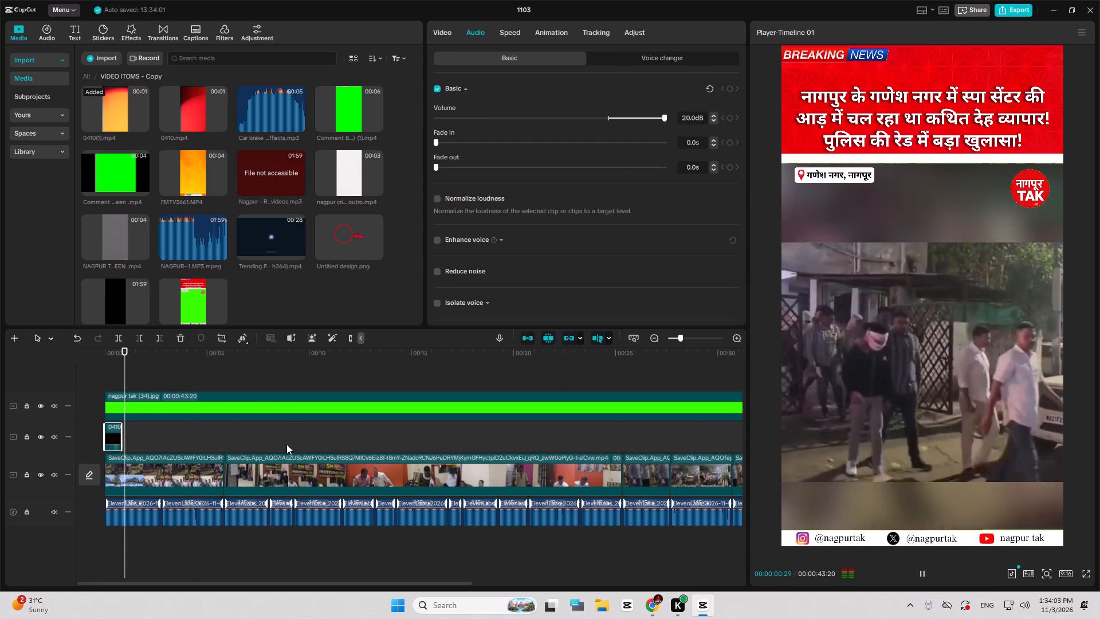
pyautogui.press('space')
pyautogui.click(105, 355)
pyautogui.press('space')
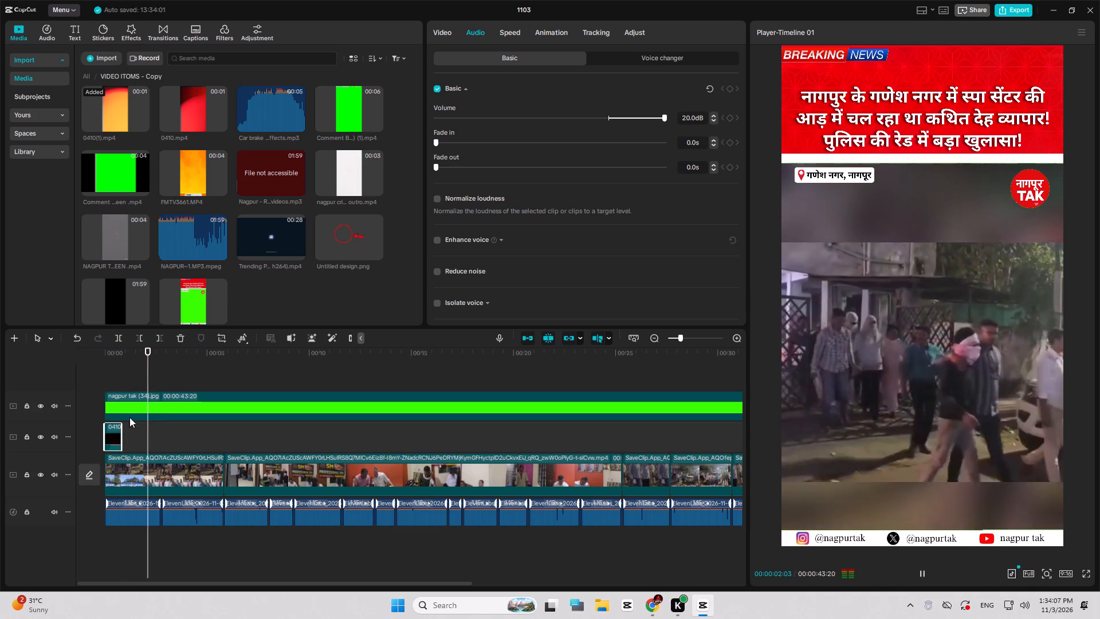
pyautogui.press('space')
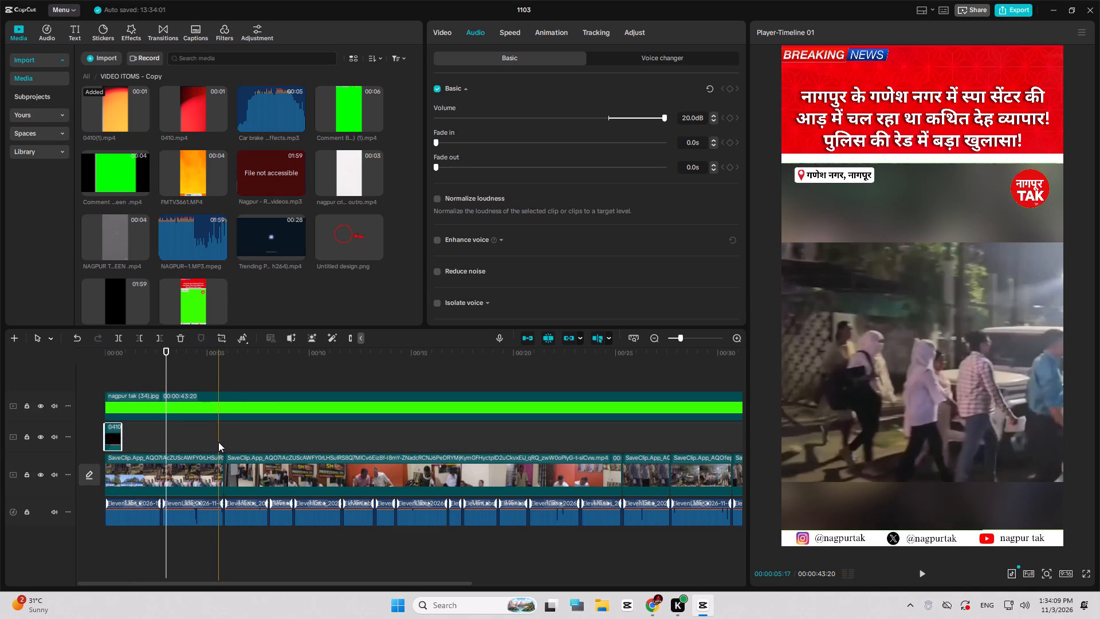
pyautogui.hotkey('ctrl', 'v')
pyautogui.press('space')
pyautogui.moveTo(214, 440); pyautogui.dragTo(227, 441)
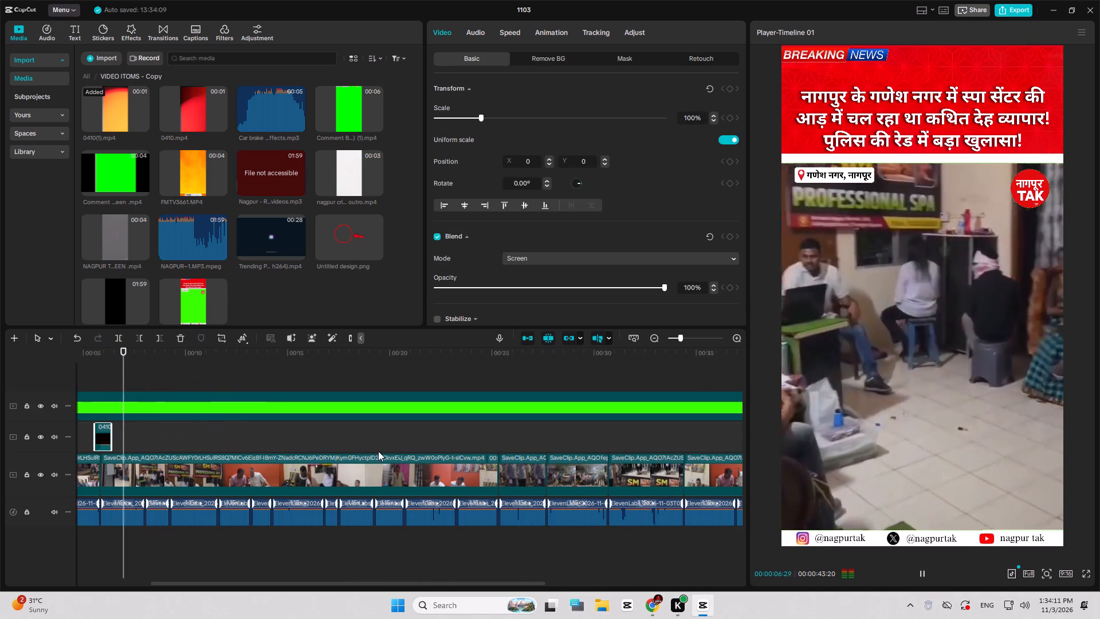
pyautogui.press('space')
pyautogui.hotkey('ctrl', 'v')
pyautogui.press('space')
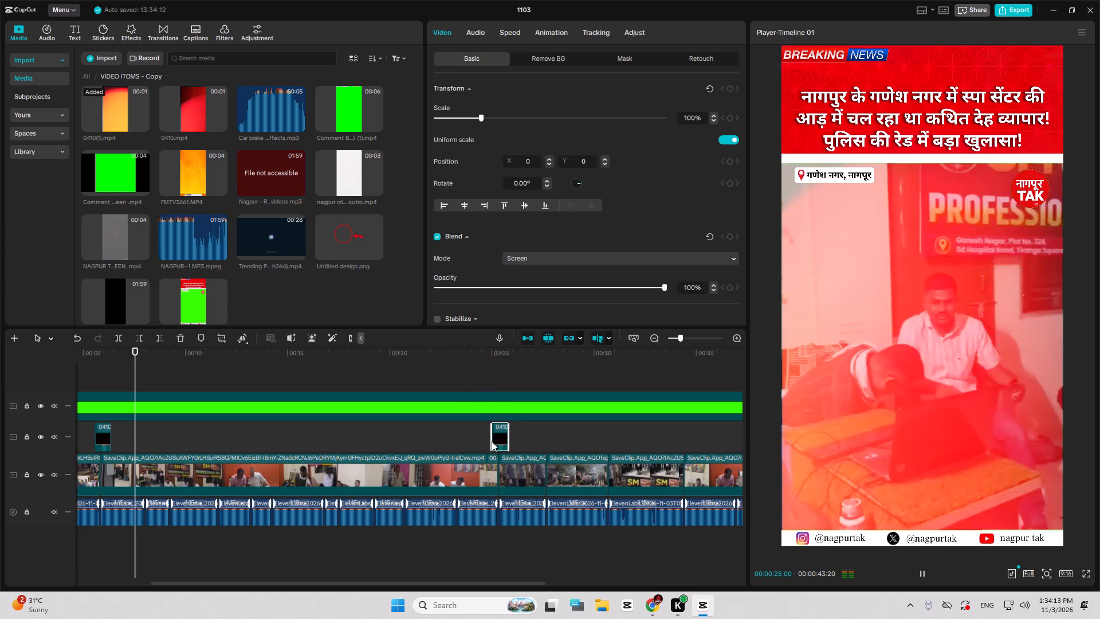
pyautogui.click(474, 446)
pyautogui.press('space')
# Keyframe a slow zoom on the footage clip starting at 25 s, from 100% scale at its start to 111% at its end.
pyautogui.click(403, 466)
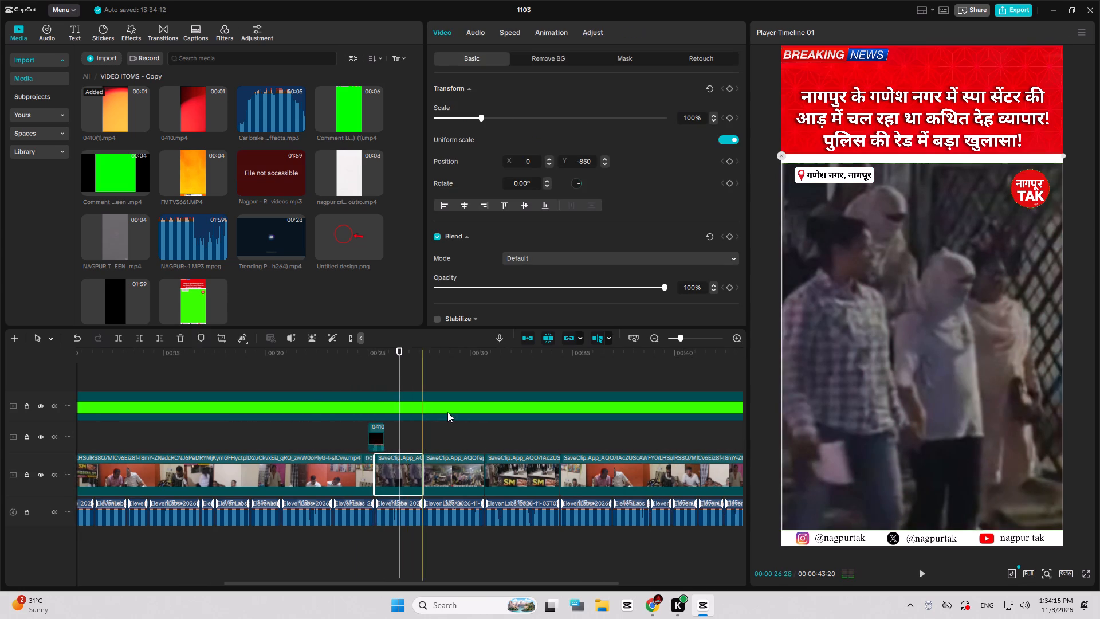
pyautogui.click(731, 89)
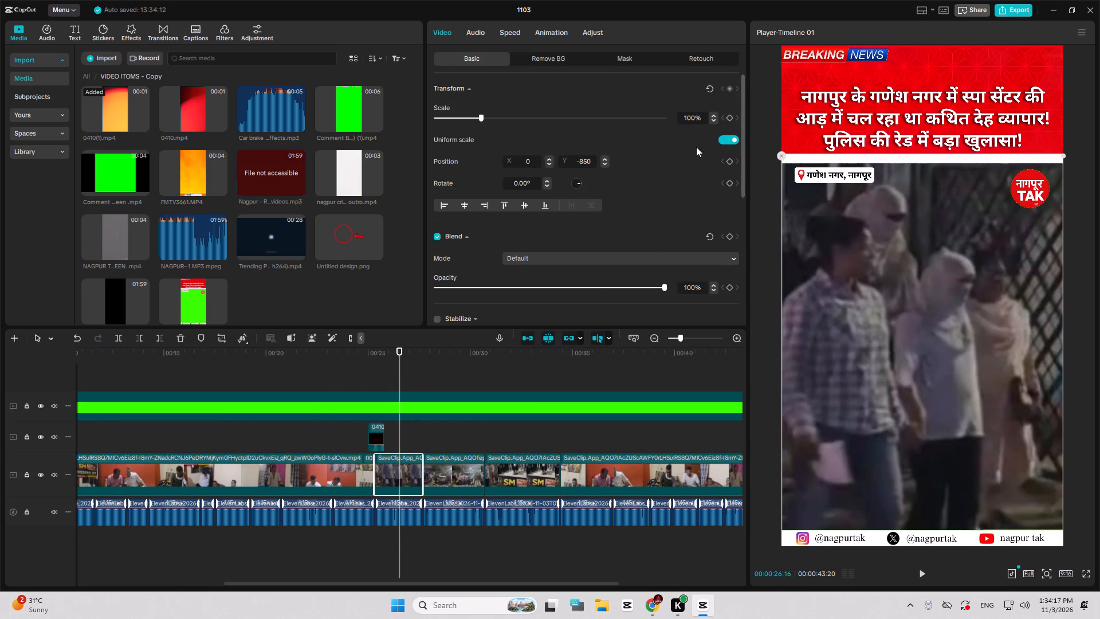
pyautogui.moveTo(399, 475); pyautogui.dragTo(335, 464)
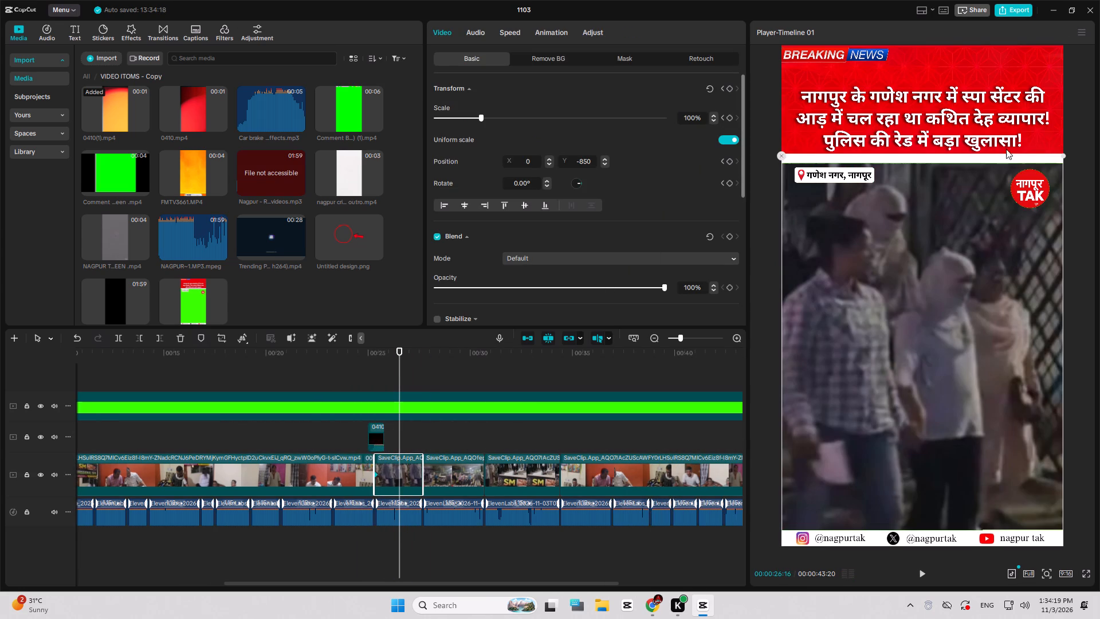
pyautogui.moveTo(1059, 154); pyautogui.dragTo(1079, 110)
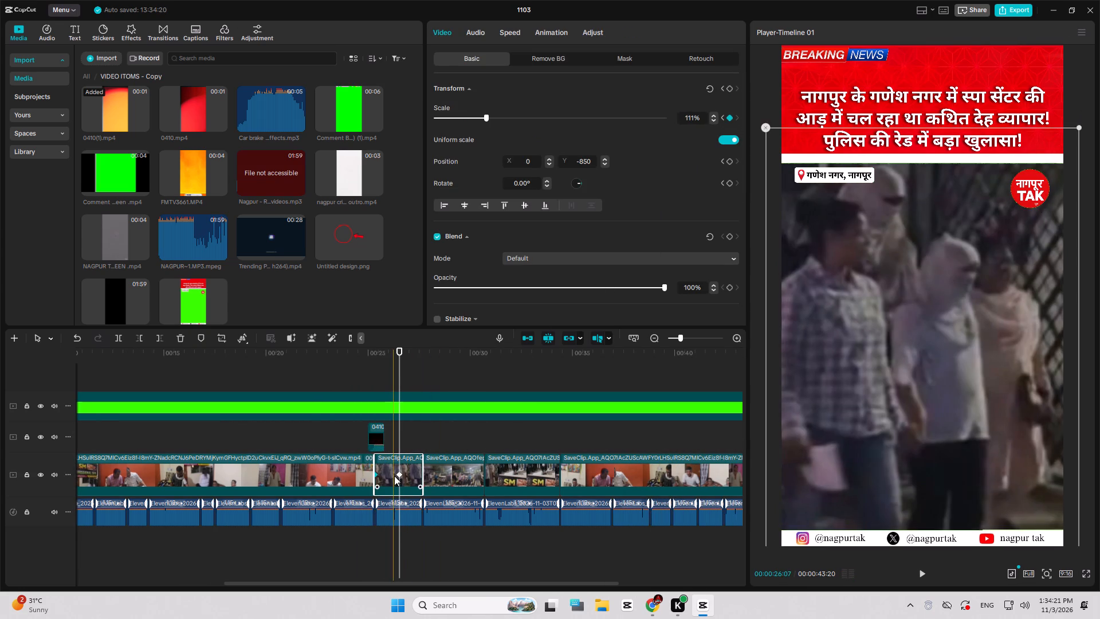
pyautogui.moveTo(398, 473); pyautogui.dragTo(472, 470)
pyautogui.press('space')
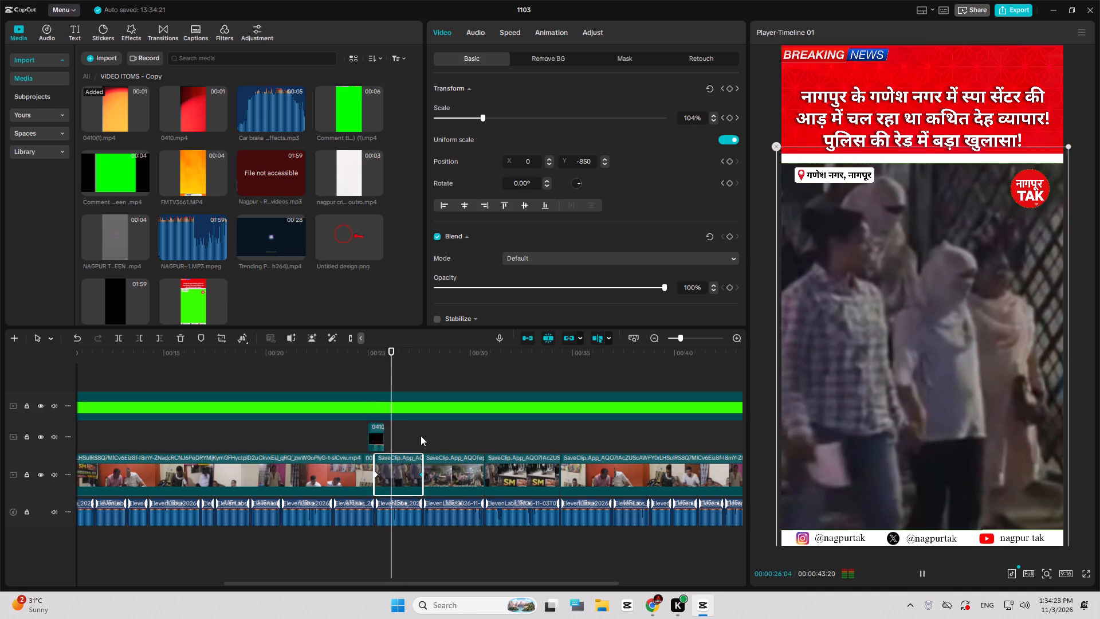
pyautogui.press('space')
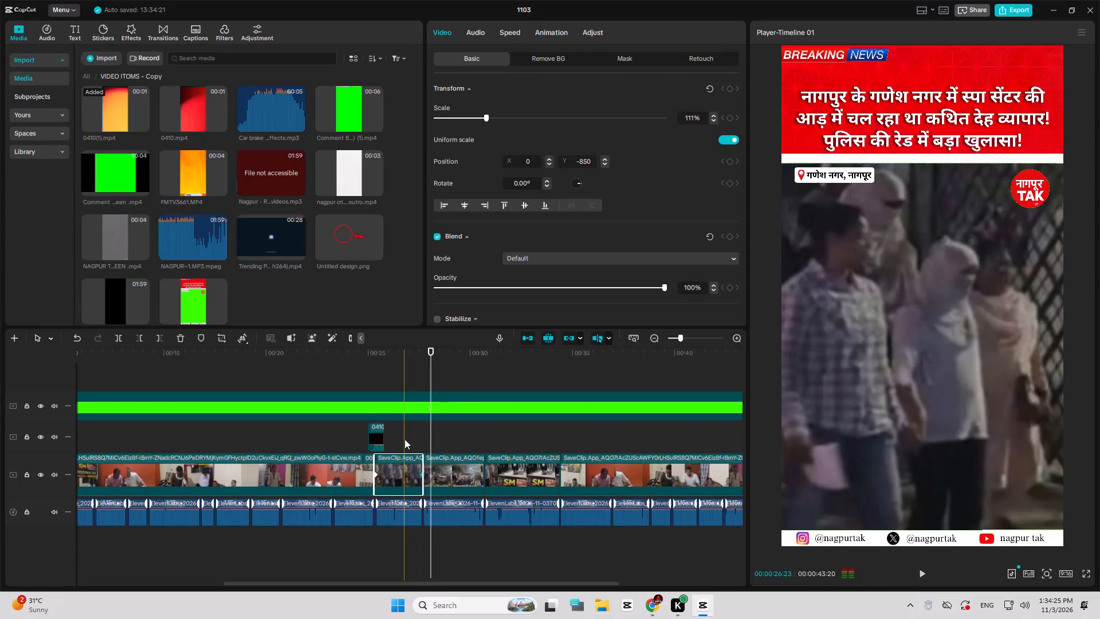
# Paste the light-leak overlay over the footage cuts at about 27, 30 and 34 s.
pyautogui.hotkey('ctrl', 'v')
pyautogui.press('space')
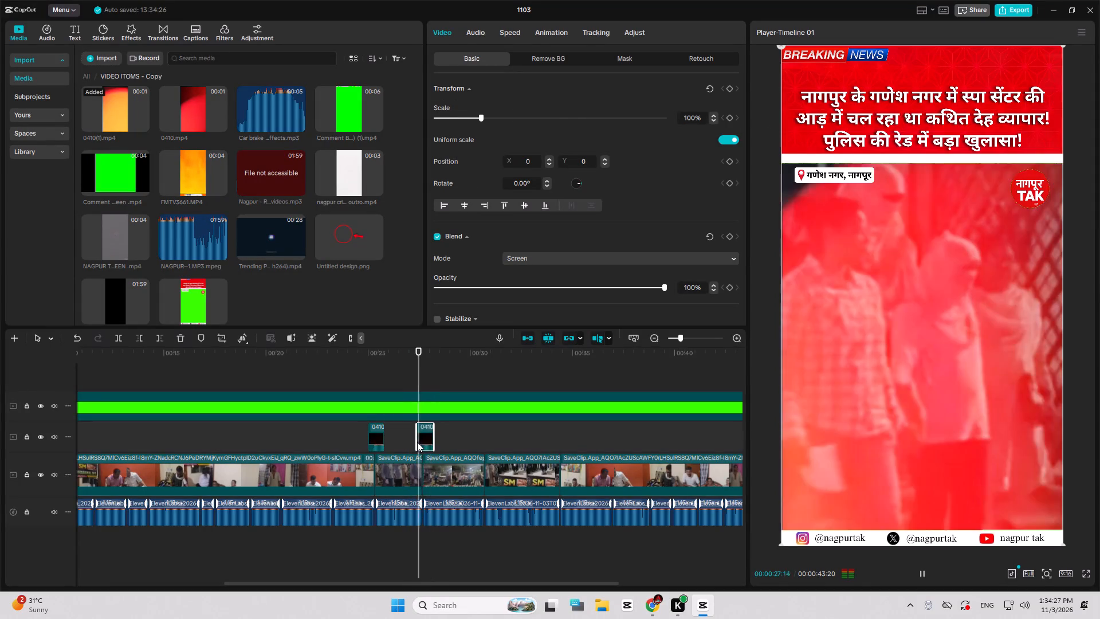
pyautogui.press('space')
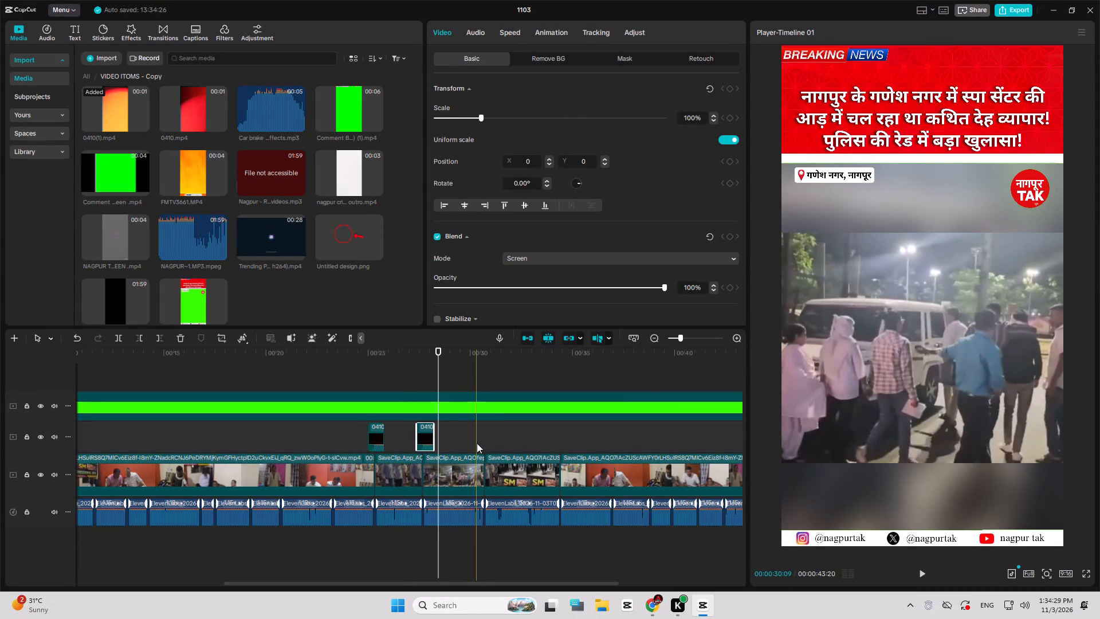
pyautogui.hotkey('ctrl', 'v')
pyautogui.press('space')
pyautogui.moveTo(473, 444); pyautogui.dragTo(425, 440)
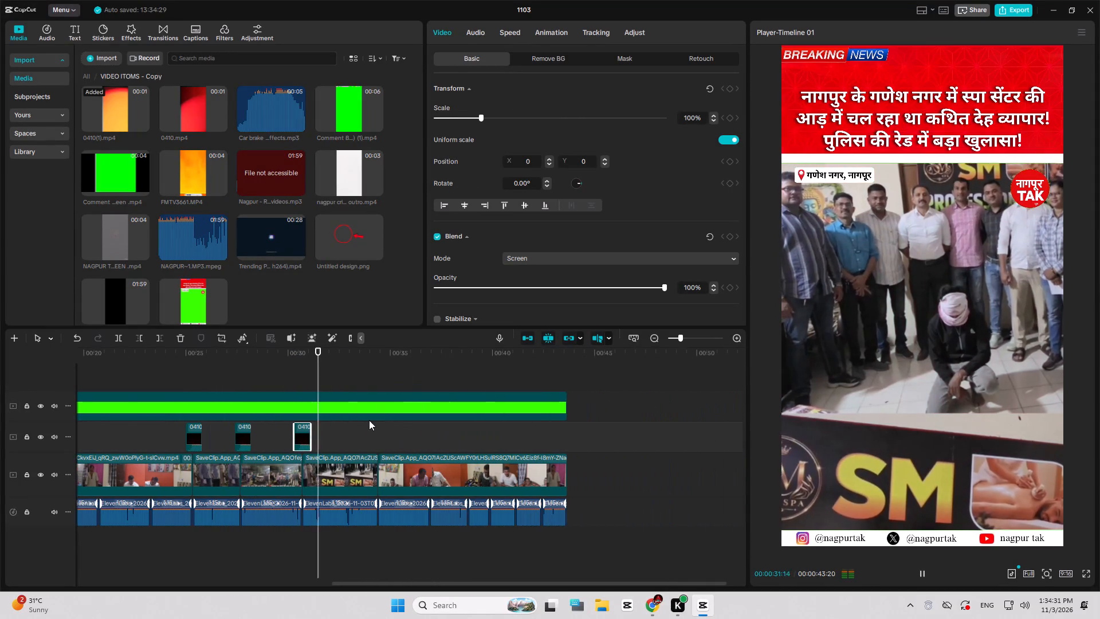
pyautogui.press('space')
pyautogui.hotkey('ctrl', 'v')
pyautogui.press('space')
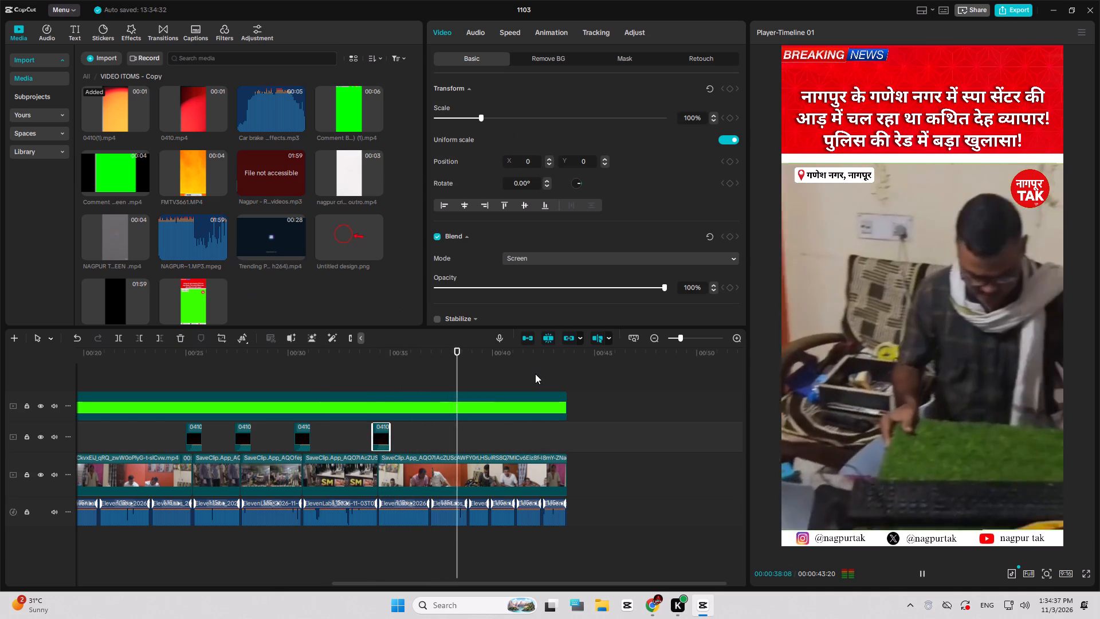
# Place the vertical Comment Button Green Screen clip on the overlay track at 41:04 and trim its end to 43:20.
pyautogui.press('space')
pyautogui.press('space')
pyautogui.press('space')
pyautogui.click(513, 437)
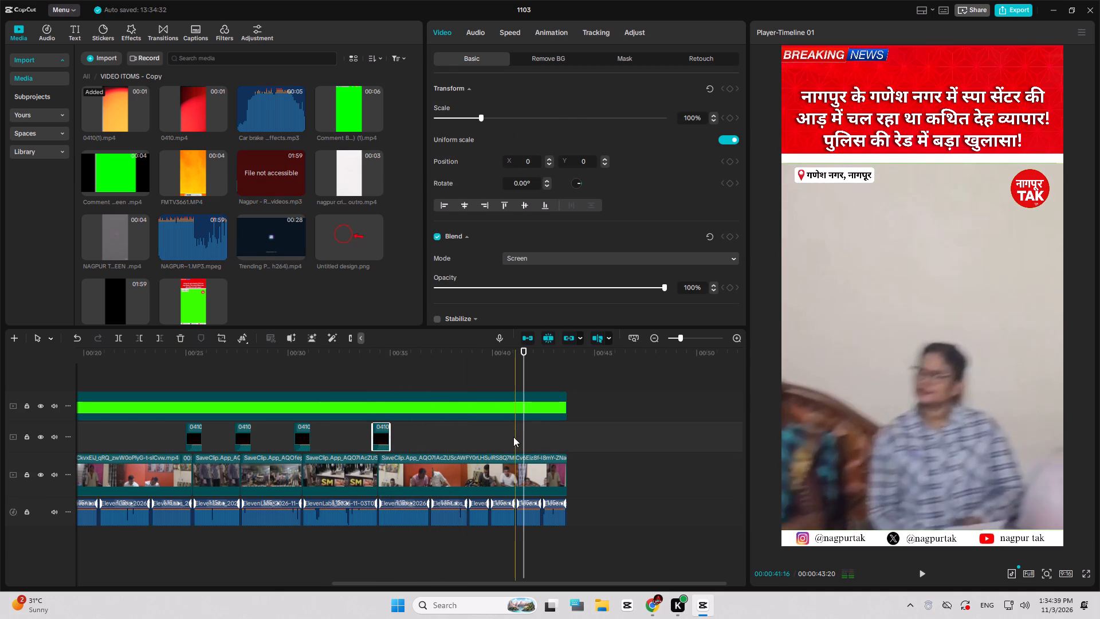
pyautogui.moveTo(343, 122); pyautogui.dragTo(510, 436)
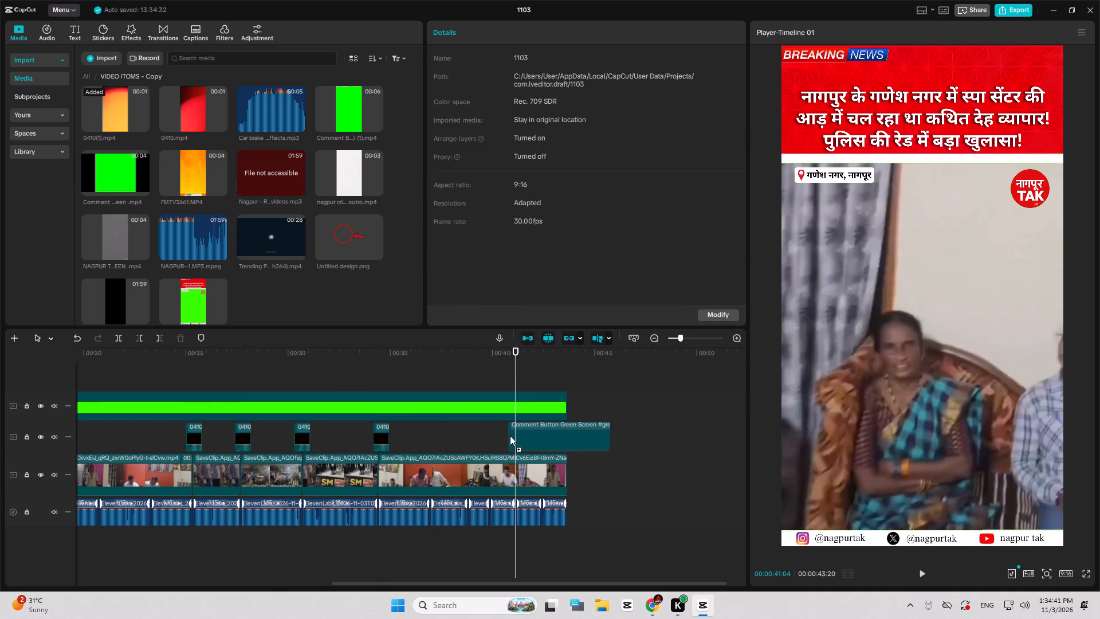
pyautogui.moveTo(510, 436); pyautogui.dragTo(513, 436)
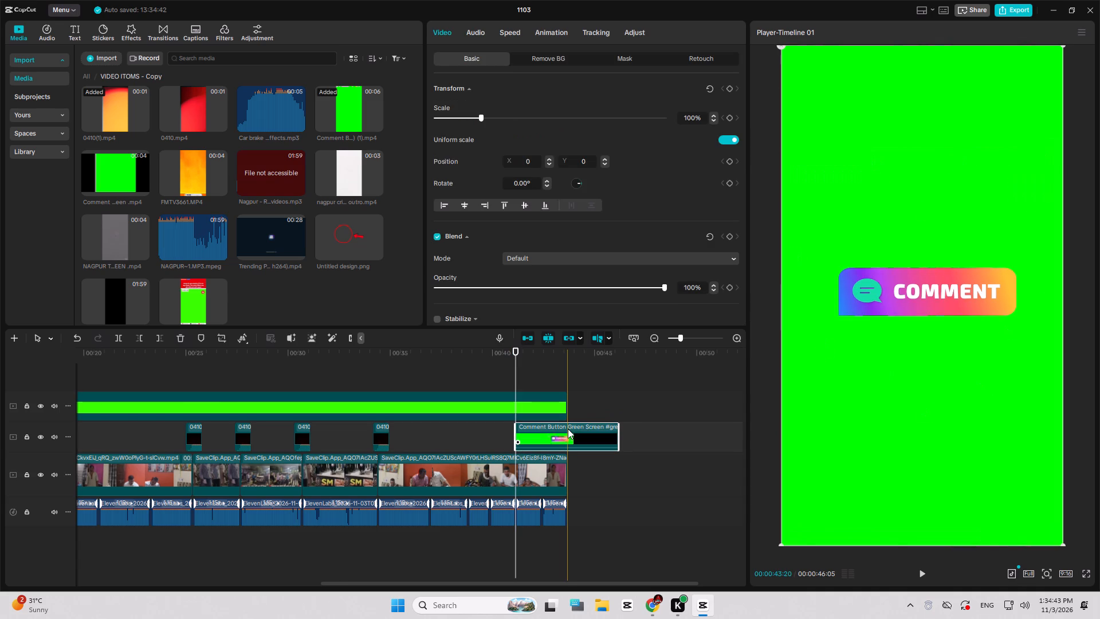
pyautogui.press('w')
# Apply a chroma key to the Comment Button clip, picking its green background as the key colour.
pyautogui.click(545, 62)
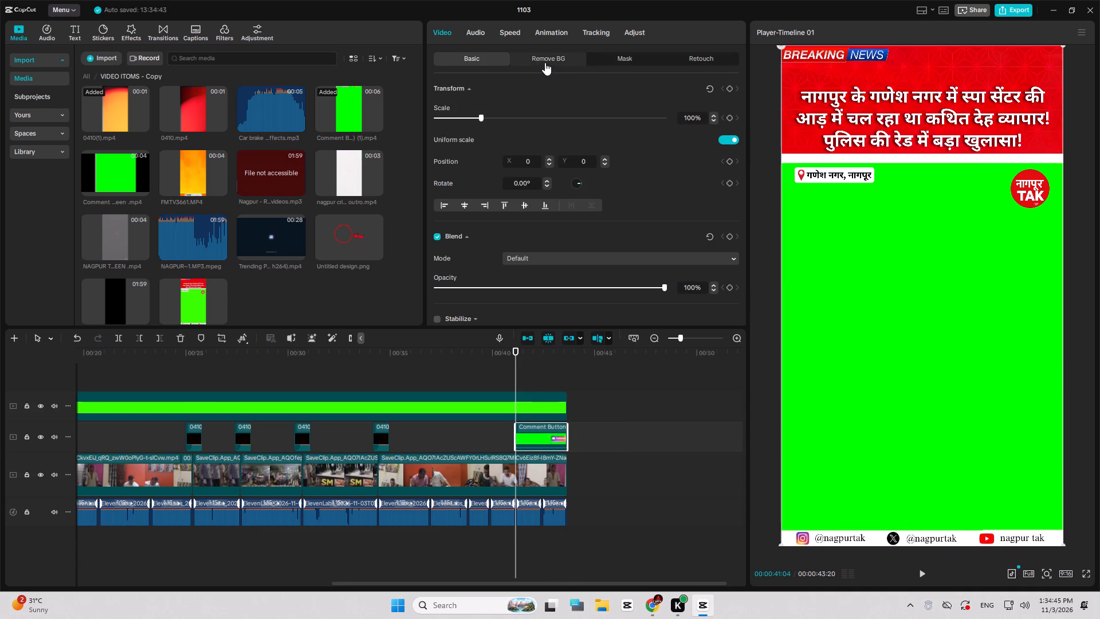
pyautogui.click(438, 117)
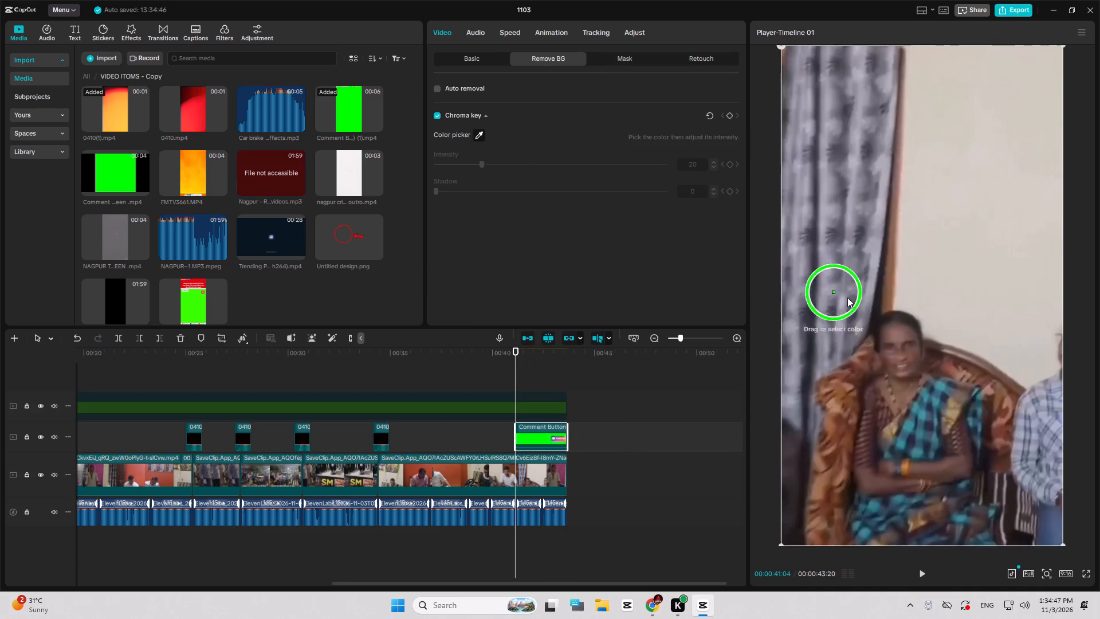
pyautogui.click(849, 297)
pyautogui.press('space')
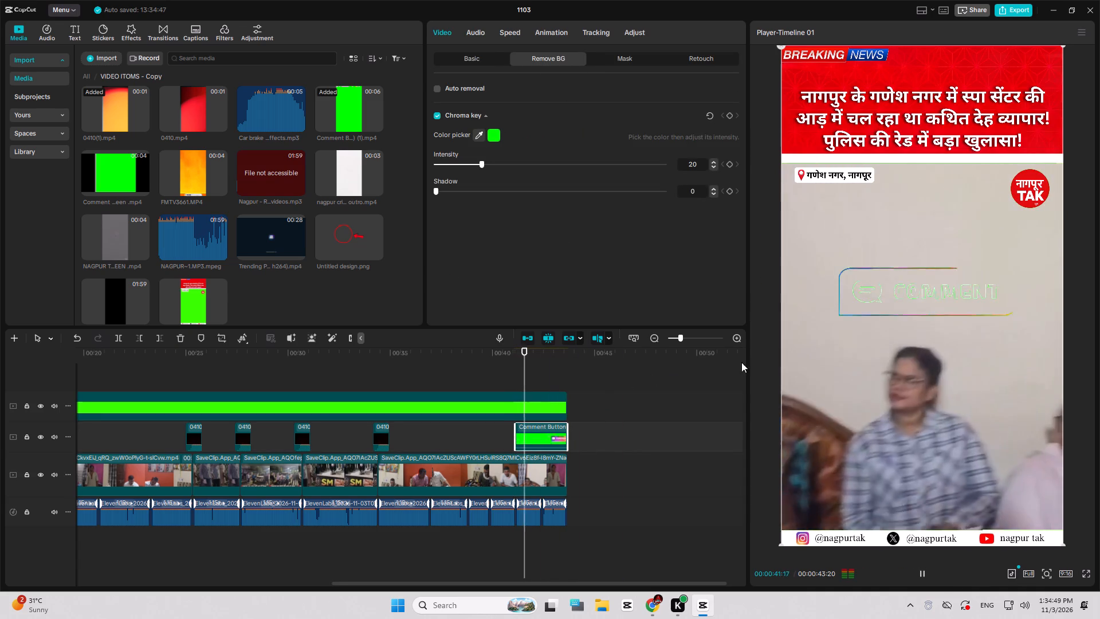
pyautogui.press('space')
# Shrink the Comment Button overlay and place it centred just above the social-handle strip, then play it to check.
pyautogui.moveTo(970, 344); pyautogui.dragTo(963, 409)
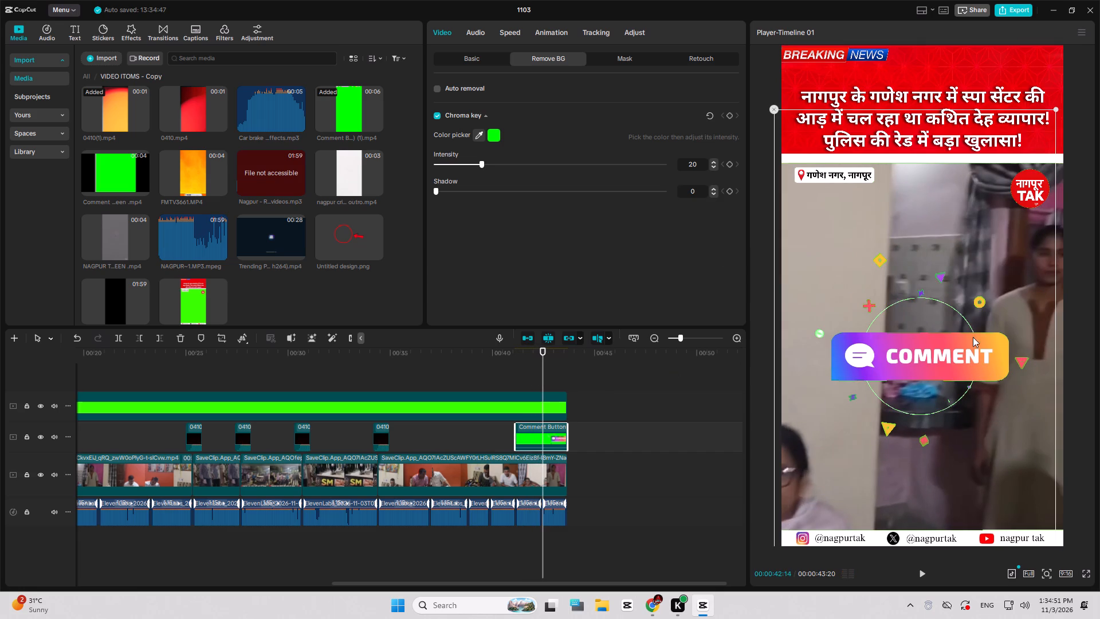
pyautogui.moveTo(1059, 109); pyautogui.dragTo(1009, 229)
pyautogui.moveTo(912, 371); pyautogui.dragTo(912, 436)
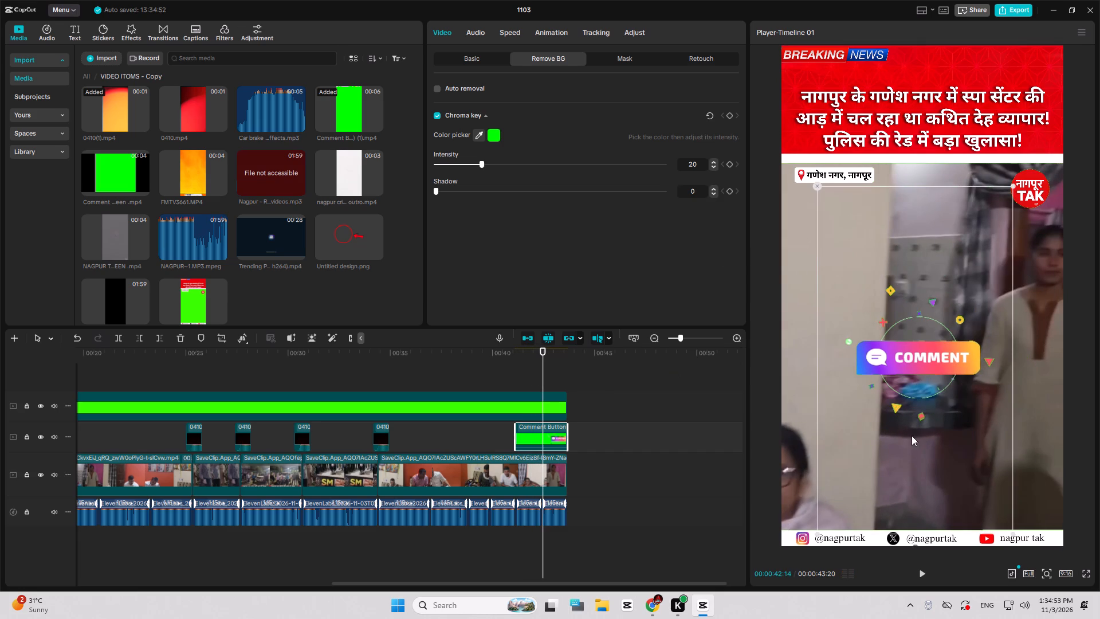
pyautogui.moveTo(912, 436); pyautogui.dragTo(920, 486)
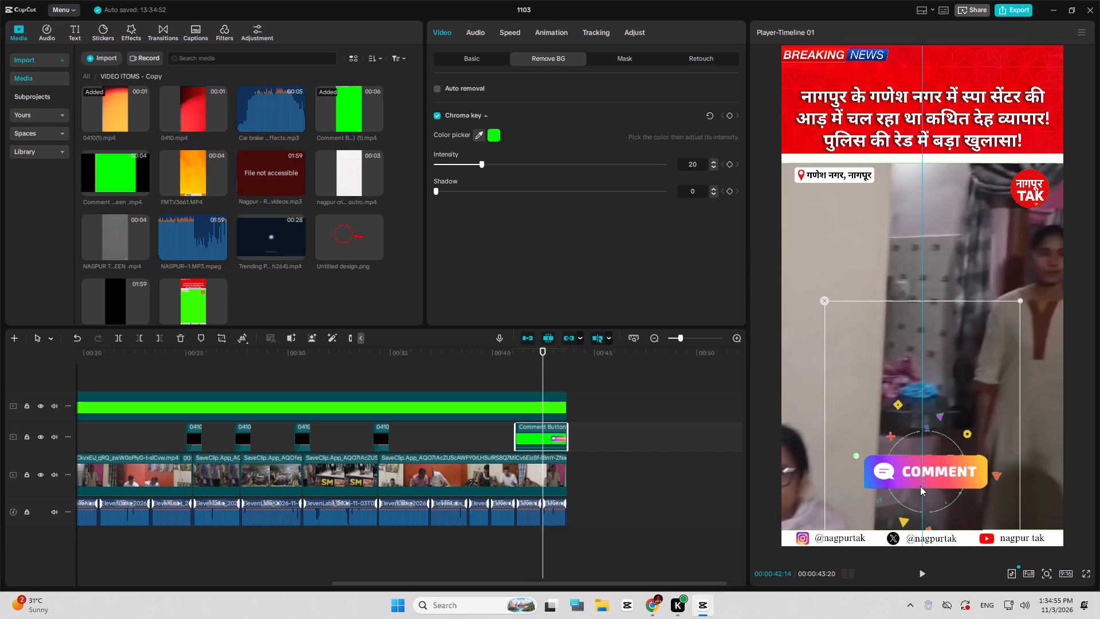
pyautogui.moveTo(920, 486); pyautogui.dragTo(921, 486)
pyautogui.press('space')
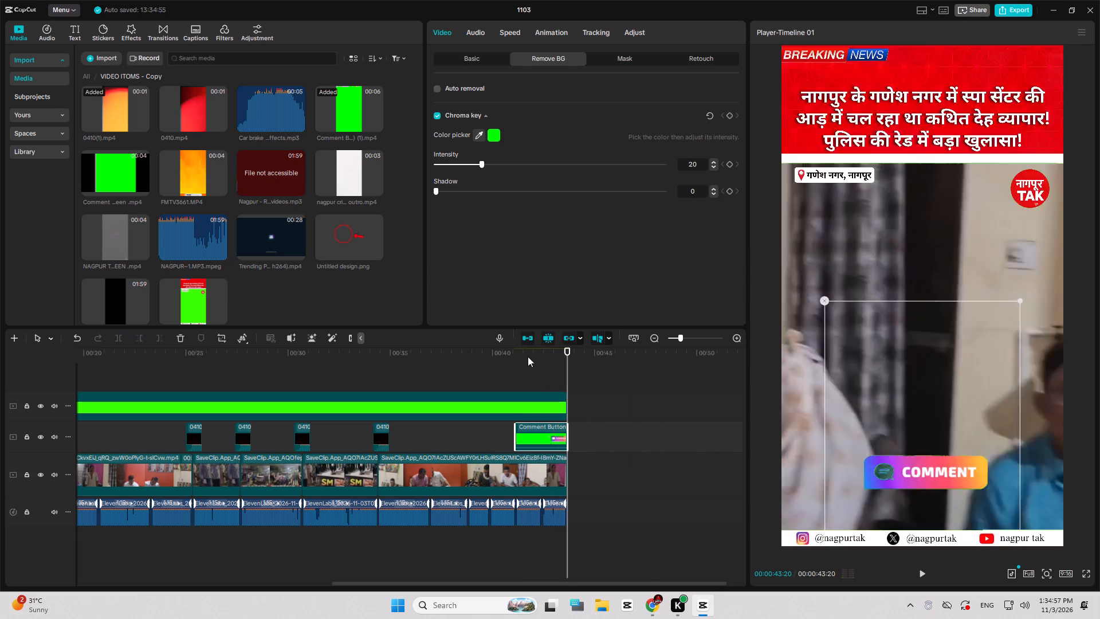
# Append the NAGPUR TAK END SCREEN clip to the footage track at 43:20 and return to the timeline start.
pyautogui.click(140, 256)
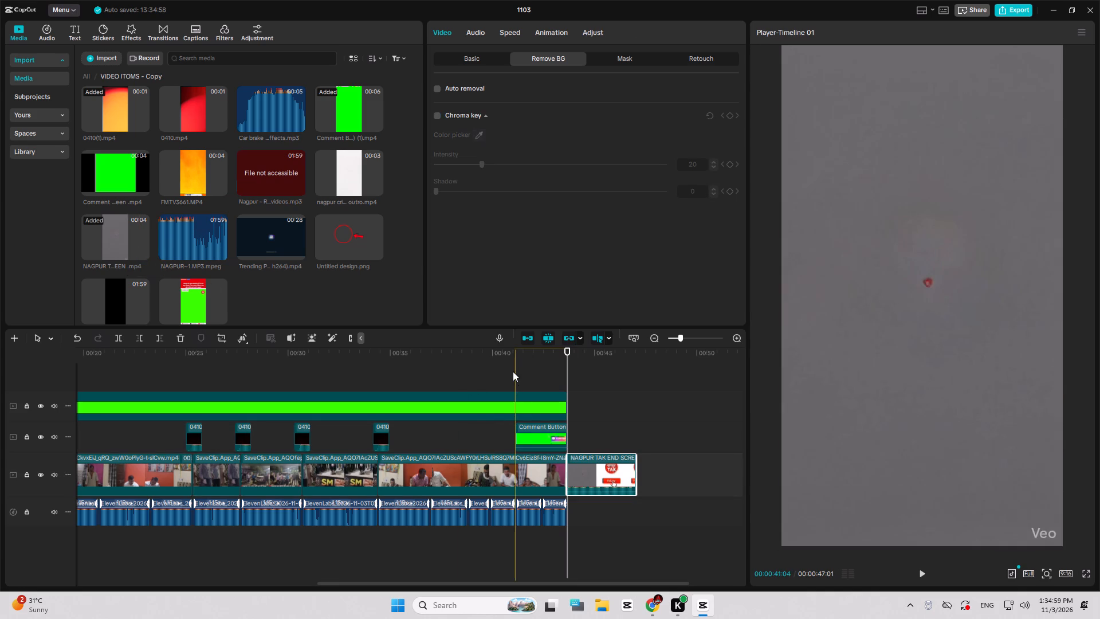
pyautogui.press('space')
pyautogui.press('space')
pyautogui.moveTo(532, 356); pyautogui.dragTo(0, 340)
# Add a default text clip at the start of the timeline and extend it to the headline template's end at 43:20.
pyautogui.click(74, 33)
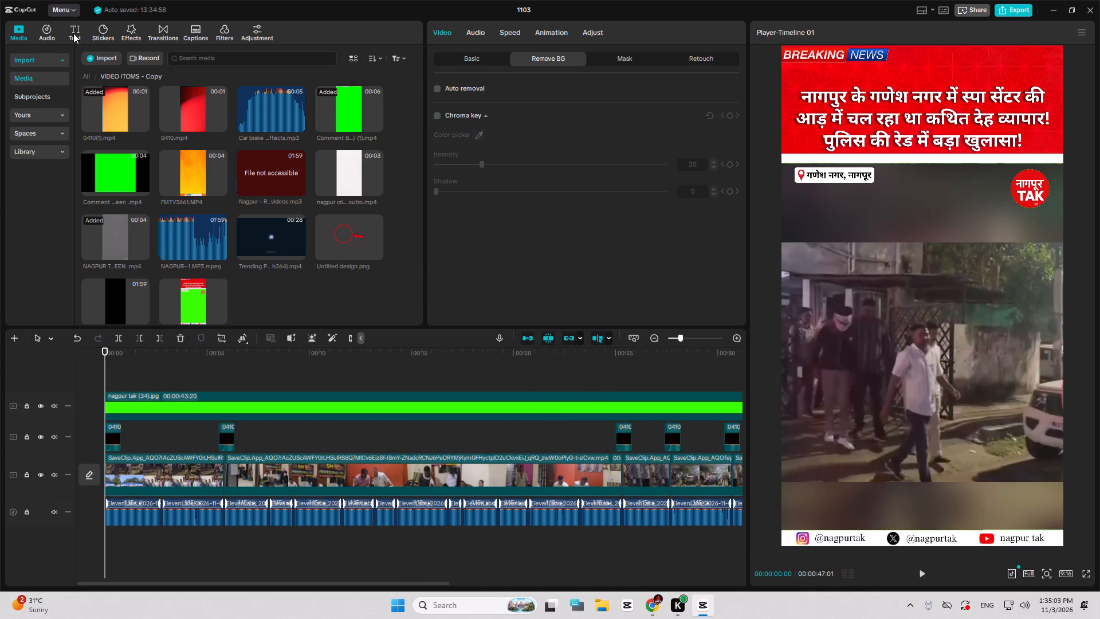
pyautogui.click(121, 94)
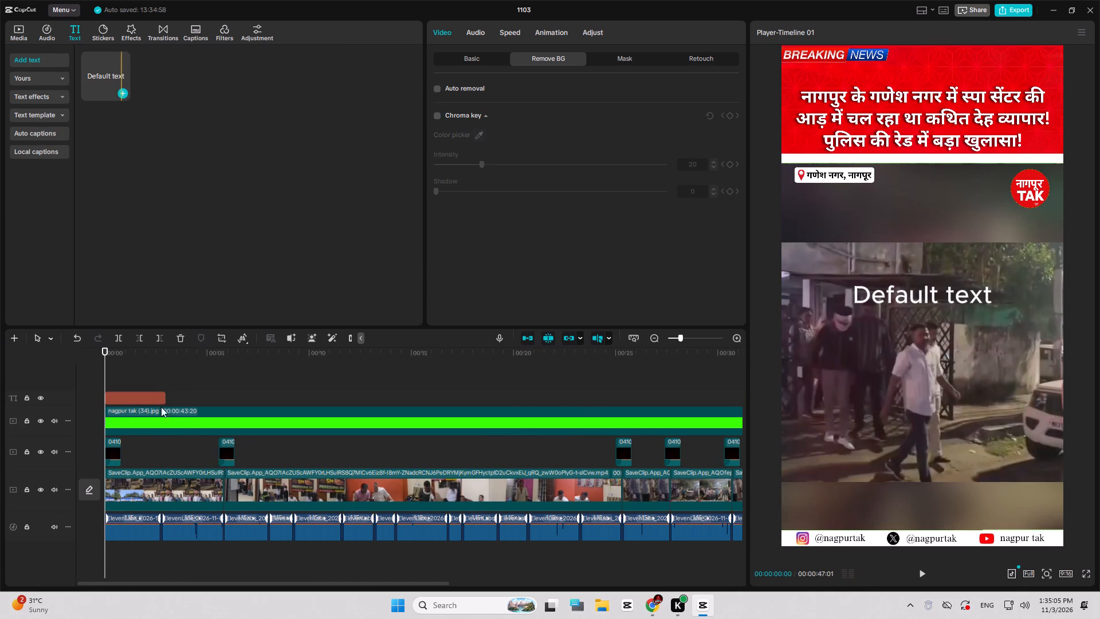
pyautogui.keyDown('ctrl'); pyautogui.scroll(-5, 161, 416); pyautogui.keyUp('ctrl')
pyautogui.keyDown('ctrl'); pyautogui.scroll(1, 161, 416); pyautogui.keyUp('ctrl')
pyautogui.keyDown('ctrl'); pyautogui.scroll(-6, 161, 416); pyautogui.keyUp('ctrl')
pyautogui.moveTo(131, 396); pyautogui.dragTo(510, 413)
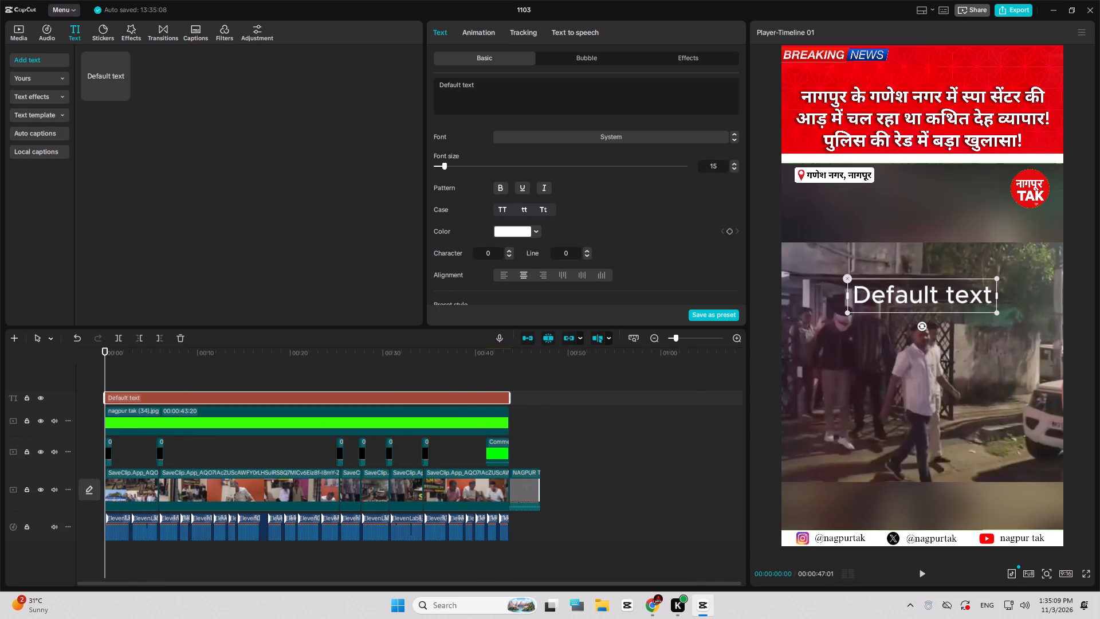
# Change the text to NAGPUR TAK, set its font to Arial Black and its scale to 64%.
pyautogui.moveTo(498, 80); pyautogui.dragTo(394, 66)
pyautogui.moveTo(478, 83); pyautogui.dragTo(405, 74)
pyautogui.write('NAGPUR TAK')
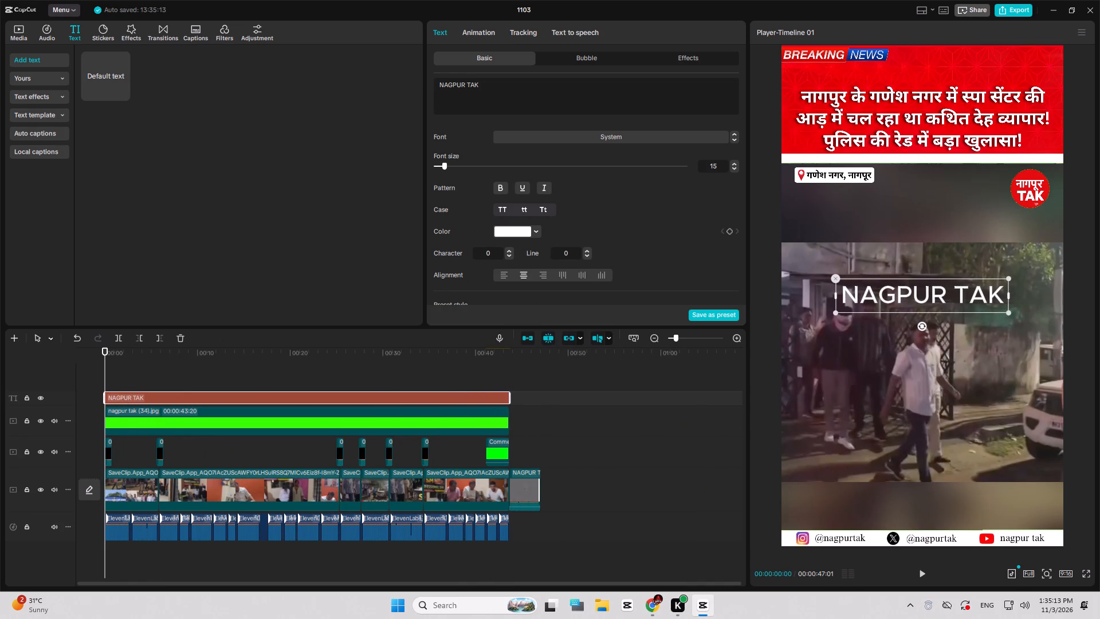
pyautogui.click(600, 136)
pyautogui.click(549, 211)
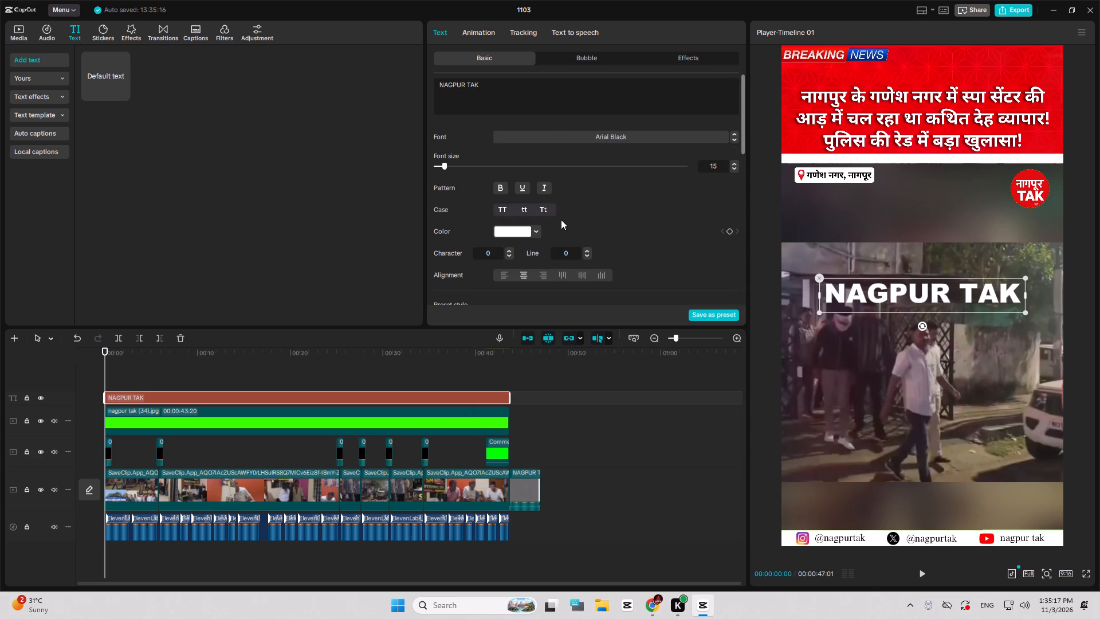
pyautogui.scroll(-4, 561, 220)
pyautogui.click(465, 209)
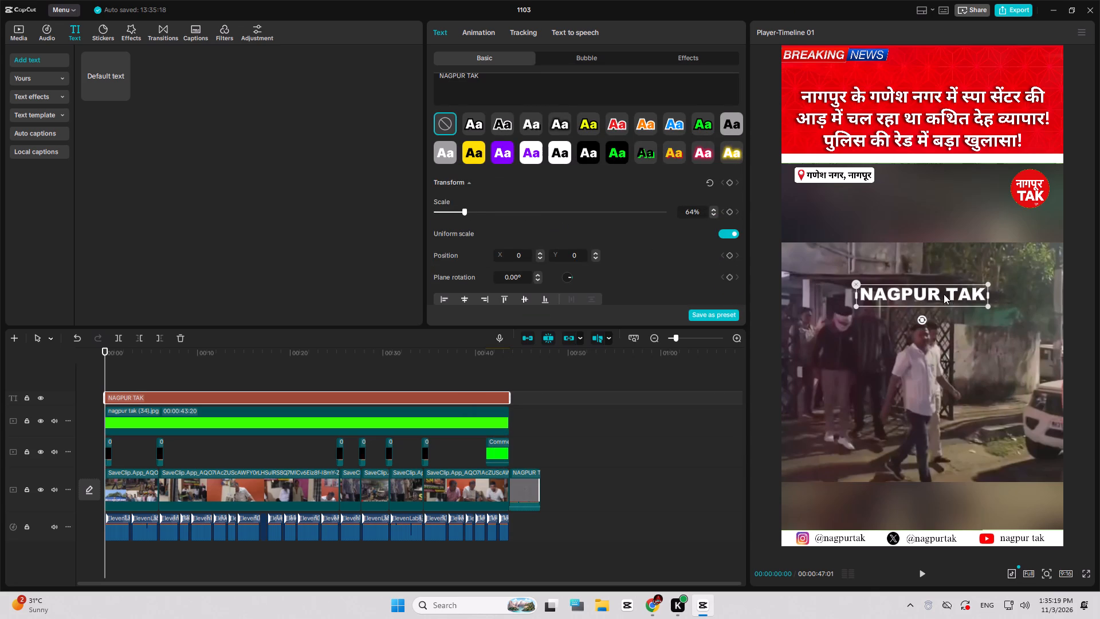
# Move the NAGPUR TAK text to X 575, Y 0 and lower its opacity to a faint watermark.
pyautogui.moveTo(941, 294); pyautogui.dragTo(1015, 300)
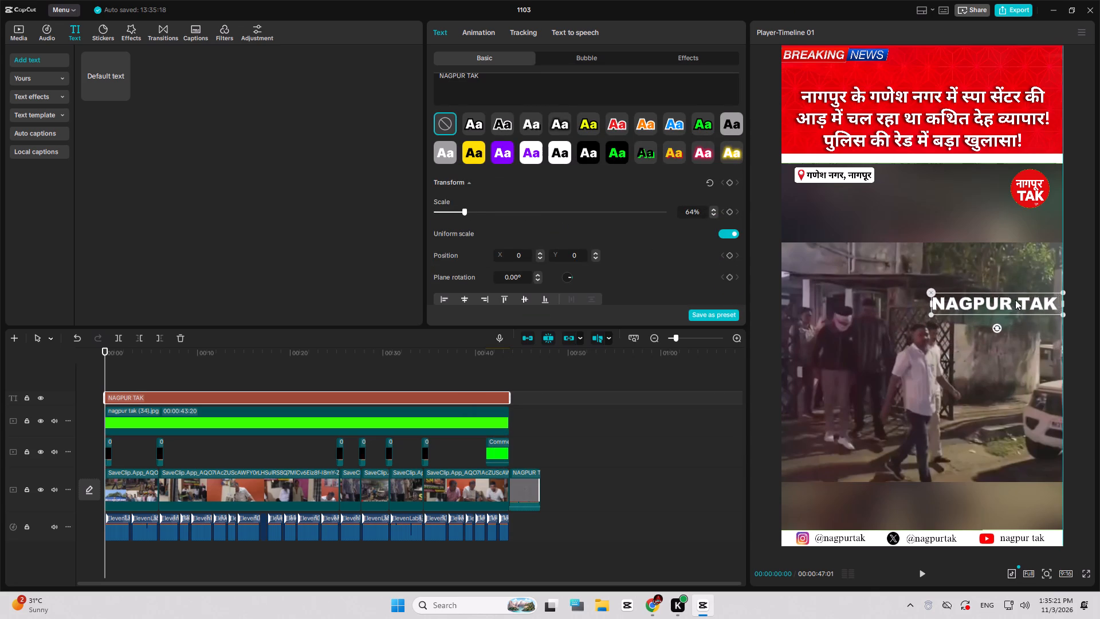
pyautogui.moveTo(1015, 300); pyautogui.dragTo(1017, 293)
pyautogui.scroll(-3, 655, 232)
pyautogui.moveTo(521, 205); pyautogui.dragTo(471, 205)
pyautogui.scroll(2, 586, 211)
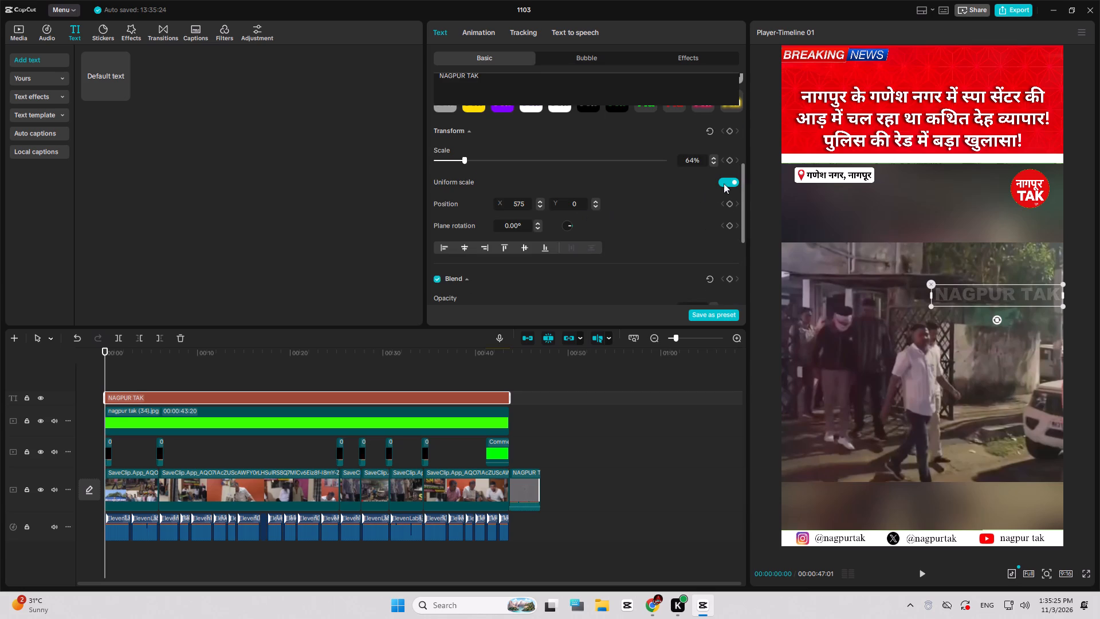
# Keyframe the NAGPUR TAK watermark's transform at the start, then its position to X -740 at 10 s and X 917 at 20 s.
pyautogui.click(731, 132)
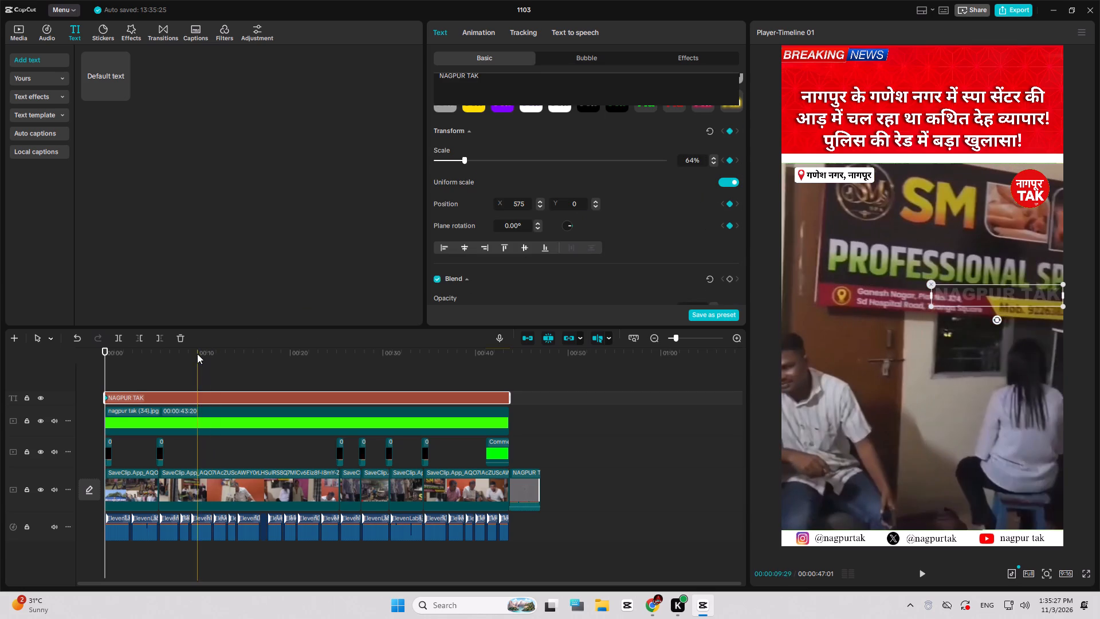
pyautogui.click(197, 354)
pyautogui.moveTo(1027, 293); pyautogui.dragTo(856, 295)
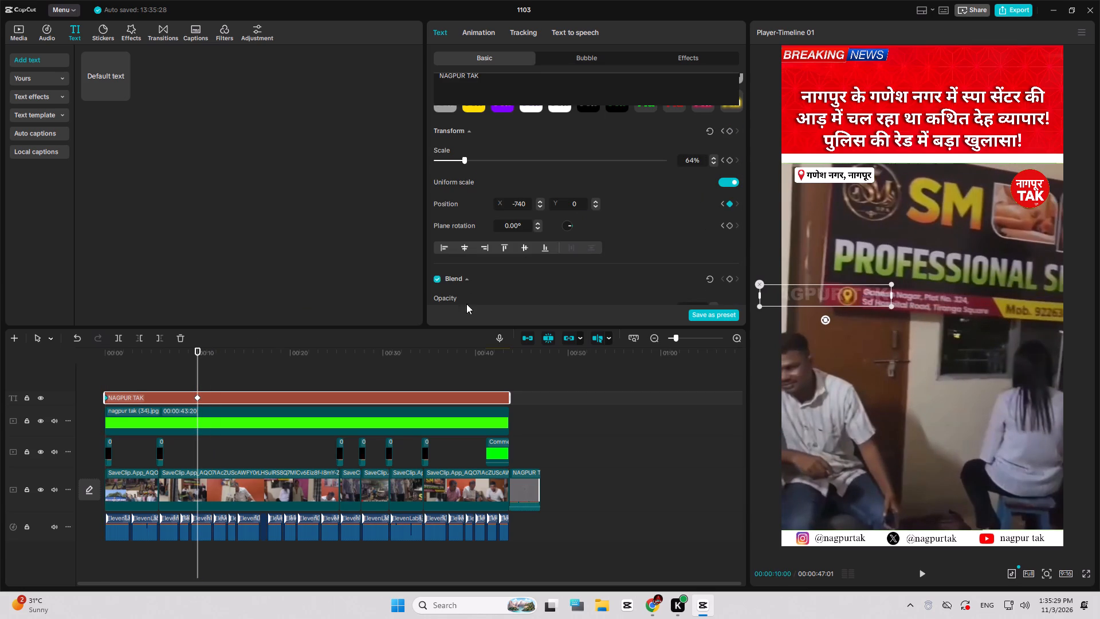
pyautogui.click(290, 350)
pyautogui.moveTo(815, 299); pyautogui.dragTo(918, 302)
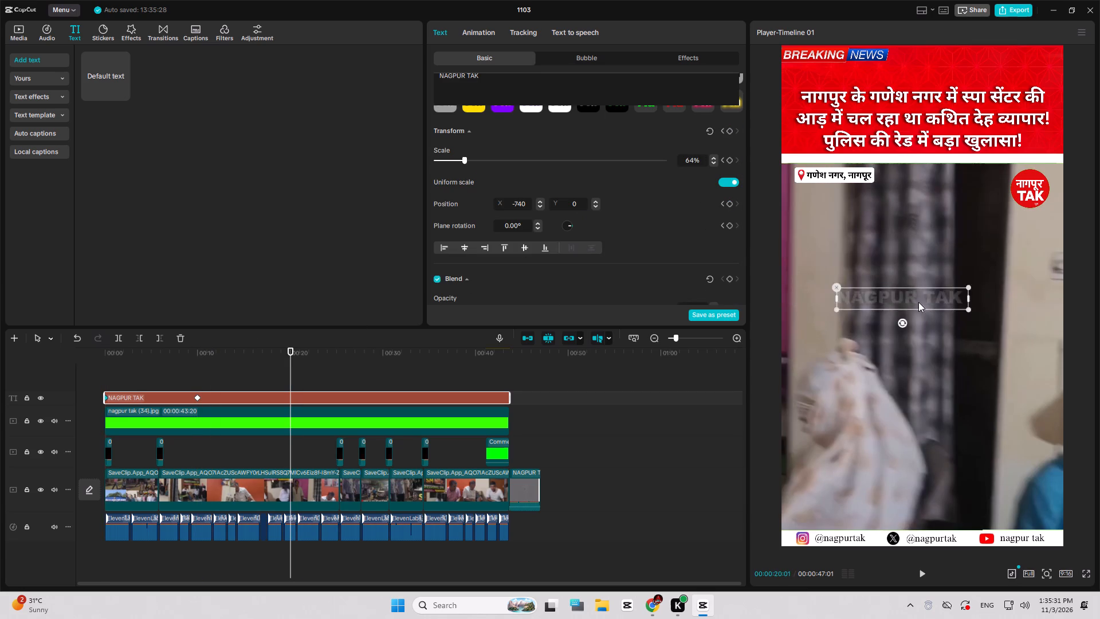
pyautogui.moveTo(918, 302); pyautogui.dragTo(1032, 298)
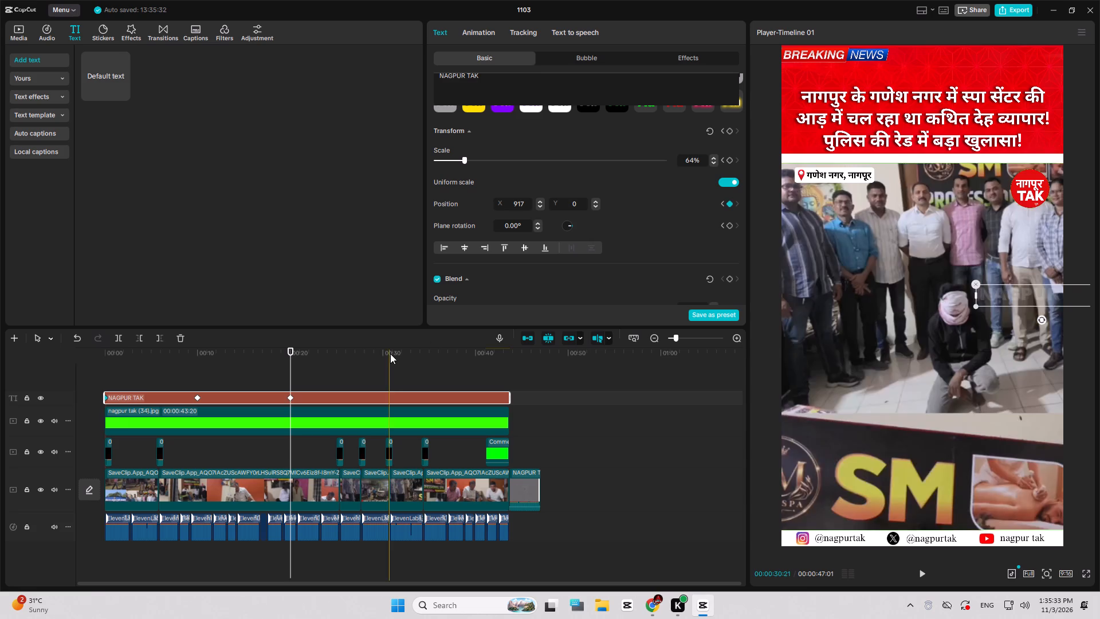
# Keyframe the watermark to X -969 at about 30 s and X 1040 at 39:26, moving the last keyframe to the text's end.
pyautogui.click(384, 350)
pyautogui.moveTo(1027, 303); pyautogui.dragTo(851, 297)
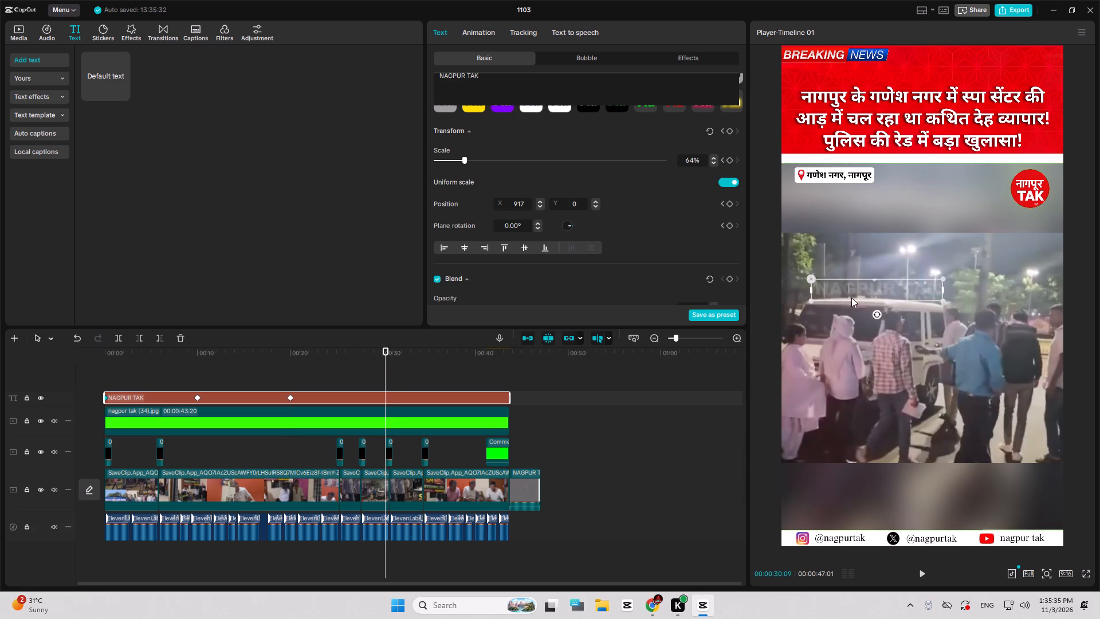
pyautogui.moveTo(851, 297); pyautogui.dragTo(781, 302)
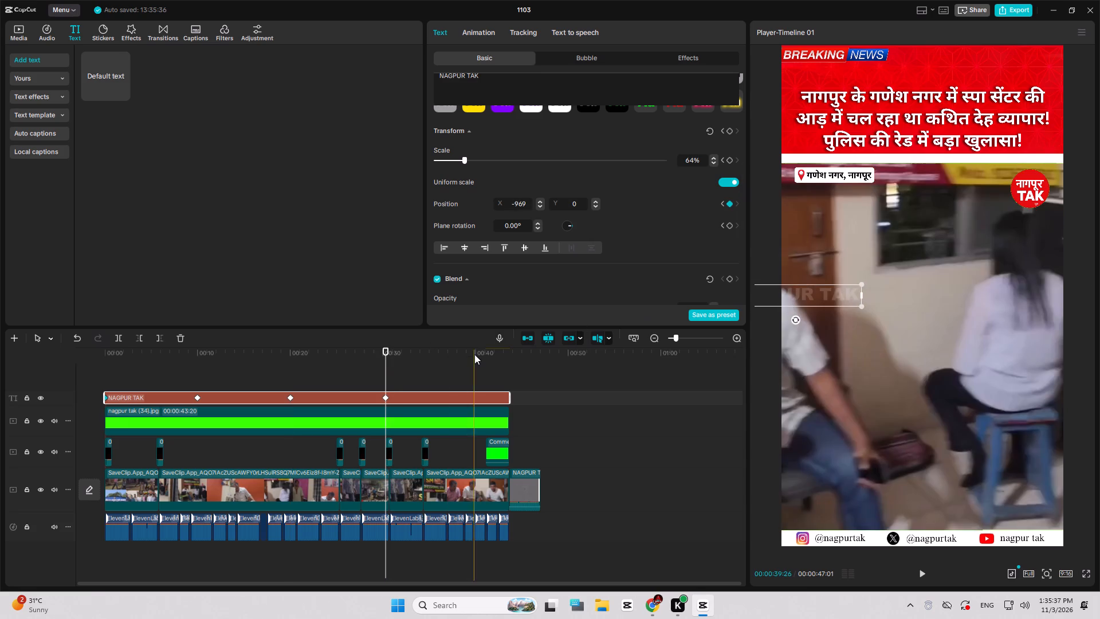
pyautogui.click(474, 354)
pyautogui.moveTo(804, 291); pyautogui.dragTo(1067, 293)
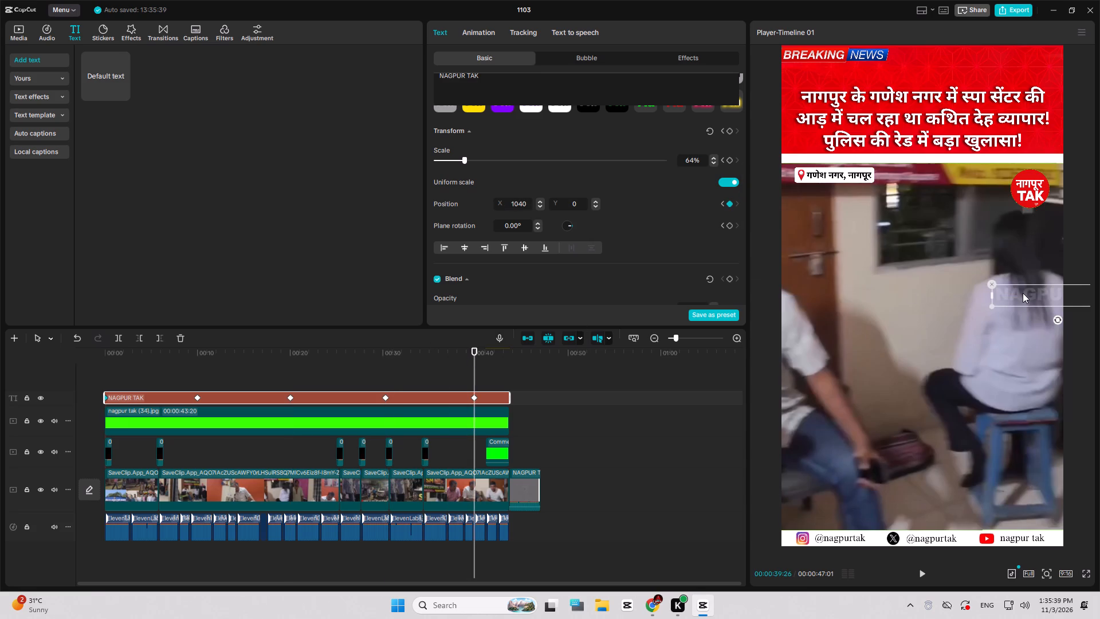
pyautogui.moveTo(473, 397); pyautogui.dragTo(546, 397)
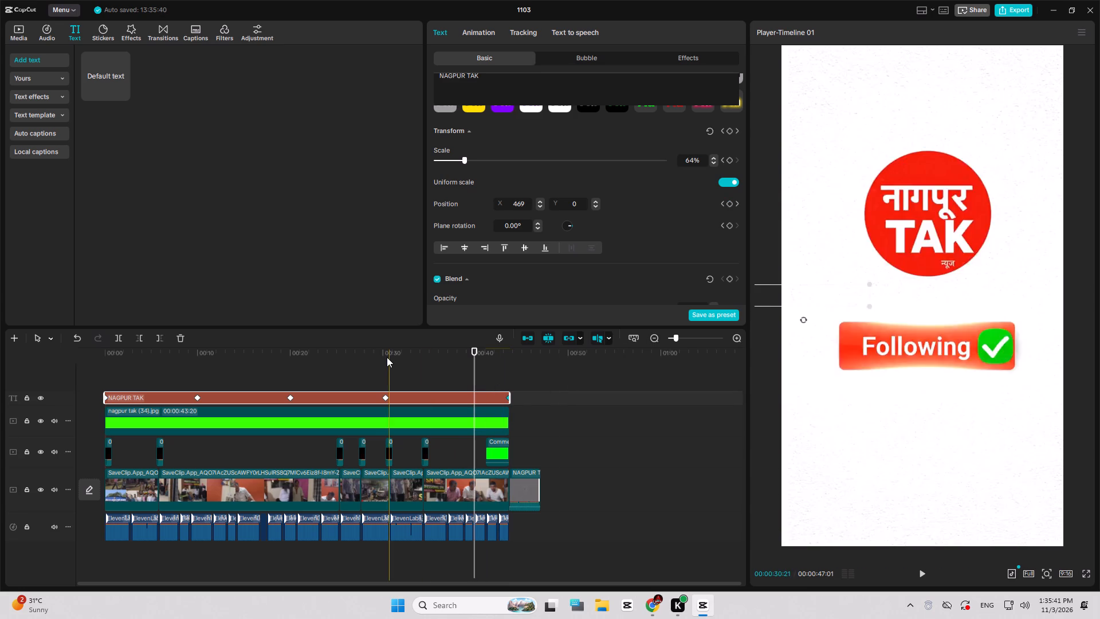
# Play the timeline from the start to check the moving watermark, transitions and closing section with the comment button.
pyautogui.moveTo(378, 354); pyautogui.dragTo(99, 328)
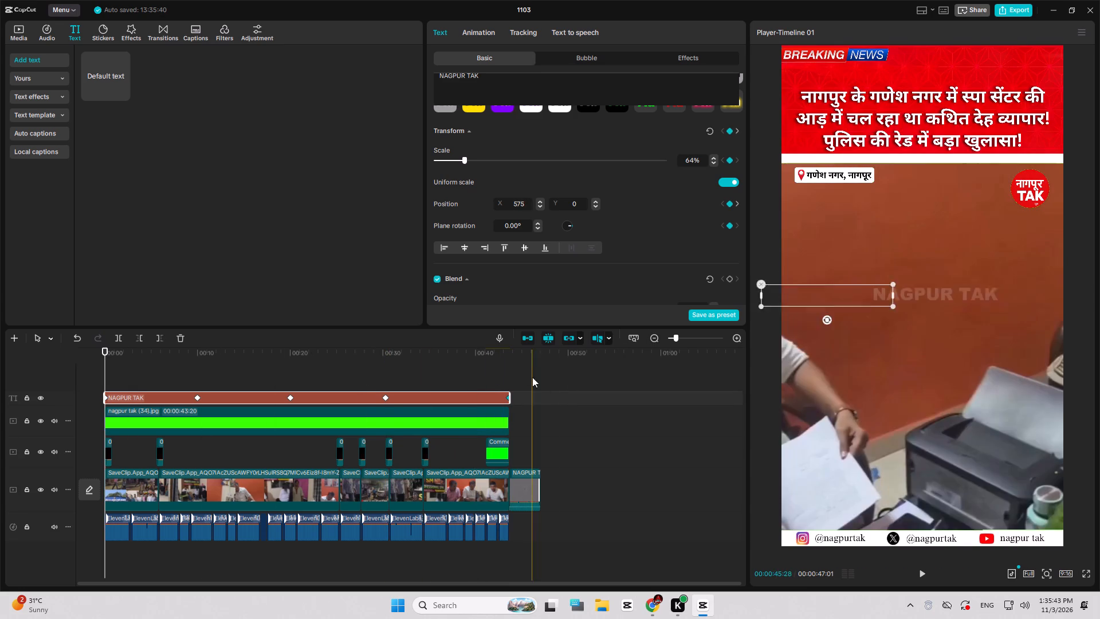
pyautogui.press('space')
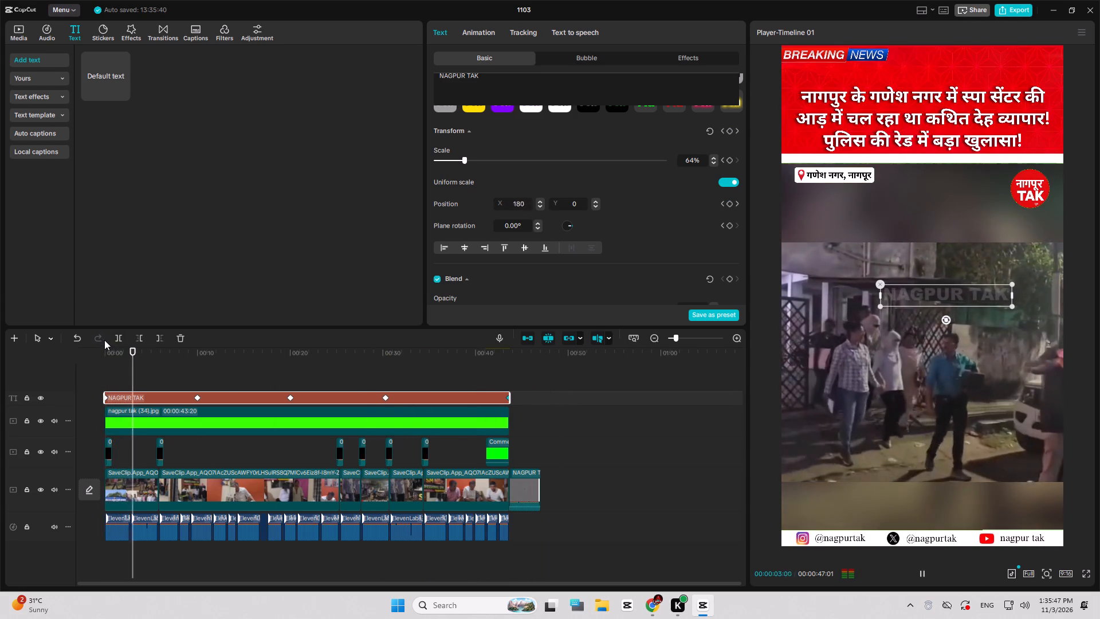
pyautogui.press('space')
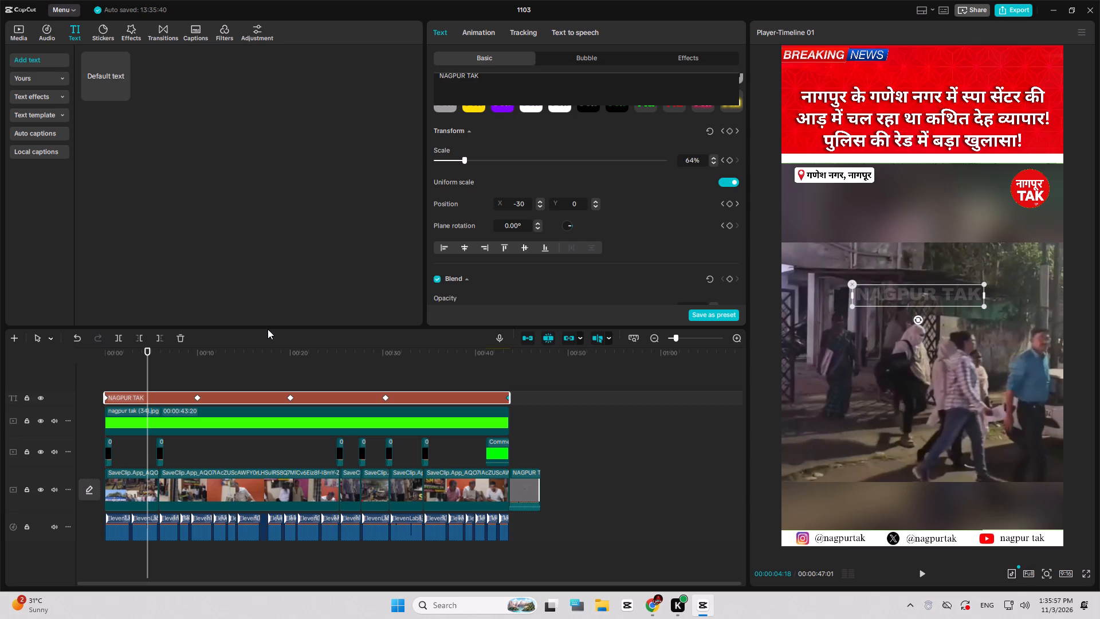
pyautogui.press('space')
pyautogui.press('space')
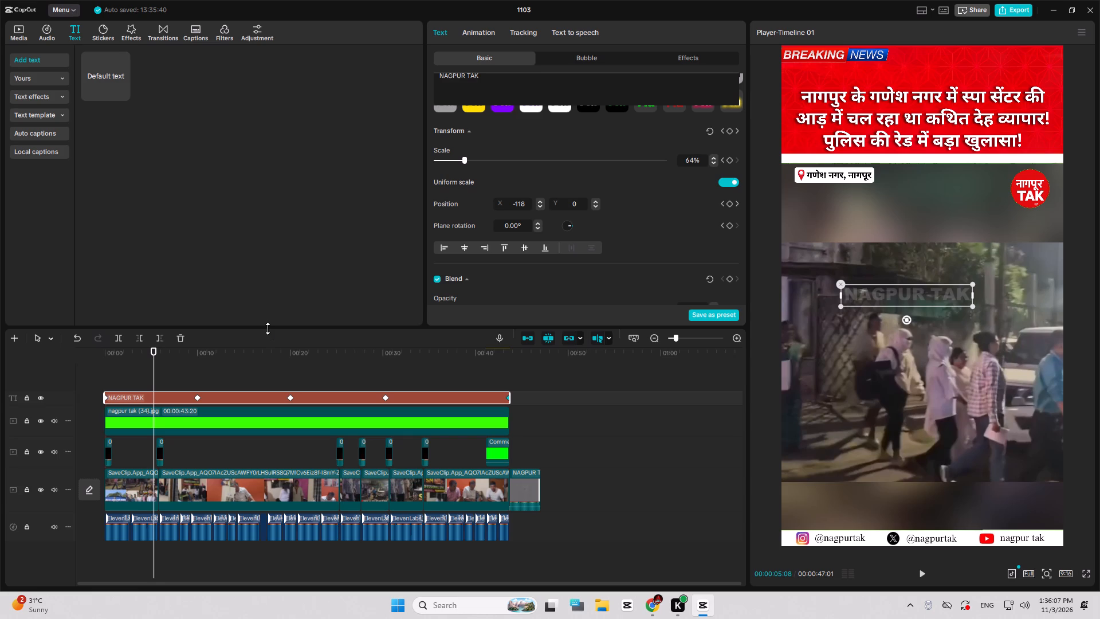
pyautogui.press('space')
pyautogui.press('space')
pyautogui.press('space')
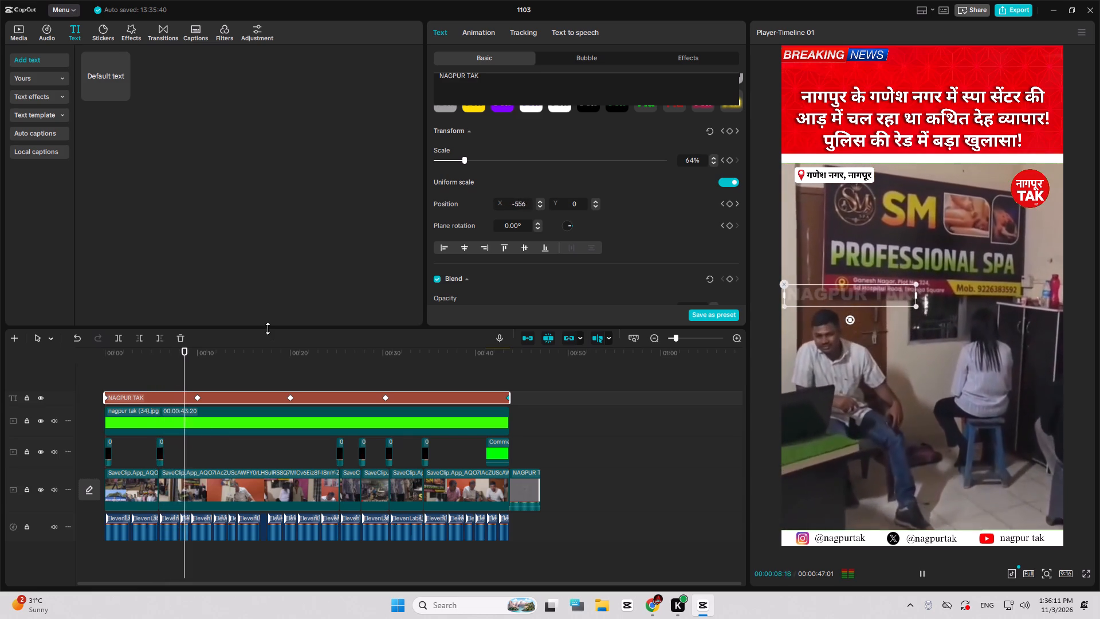
pyautogui.press('space')
pyautogui.press('space')
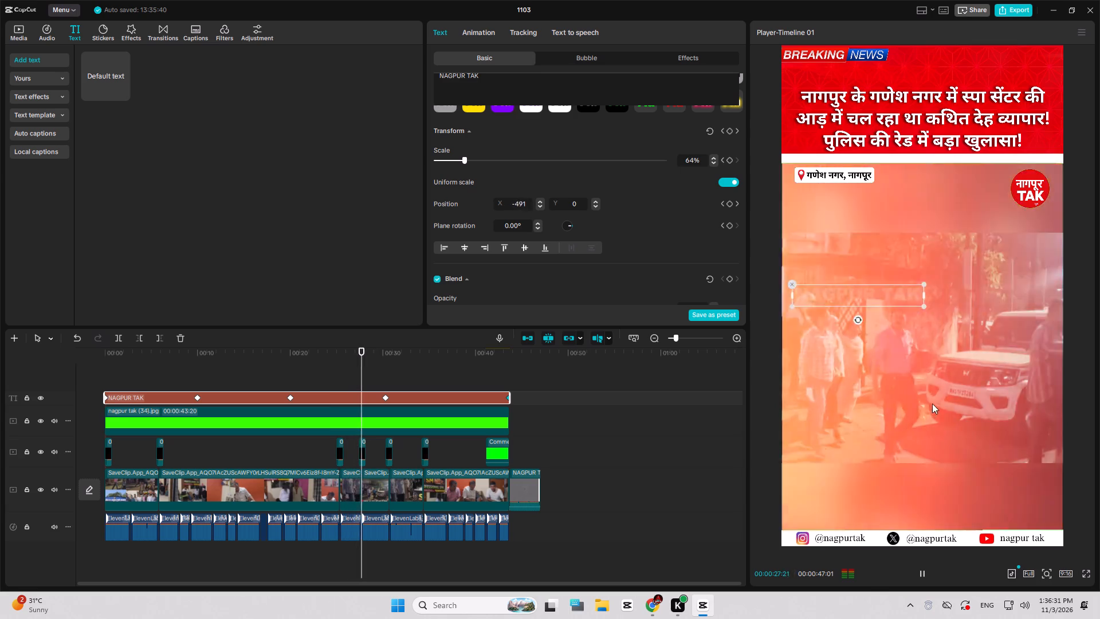
pyautogui.click(445, 347)
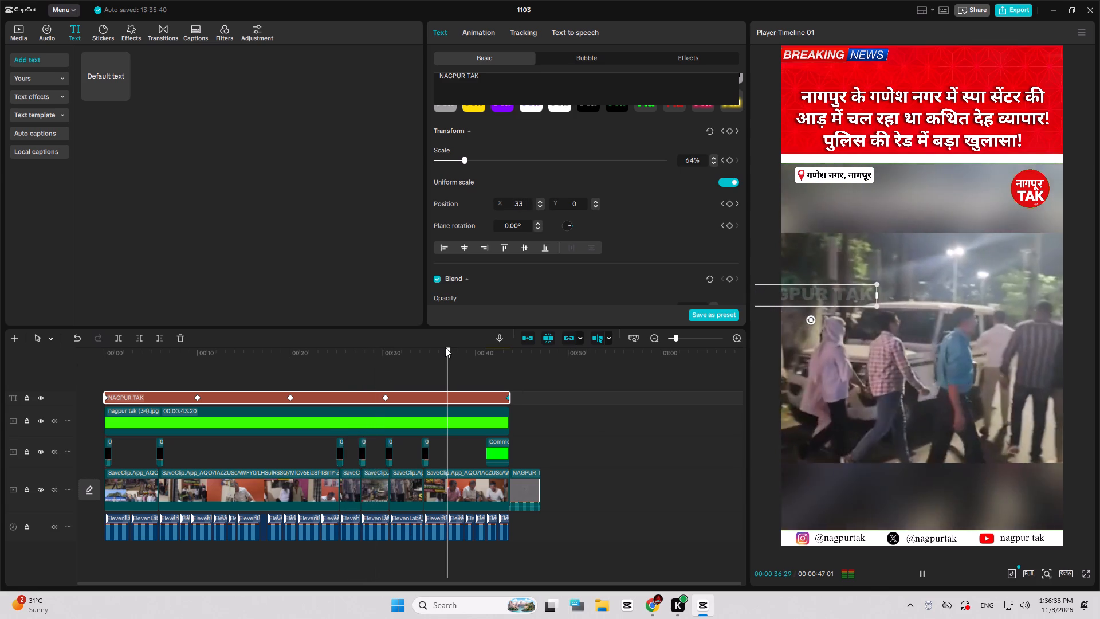
pyautogui.press('space')
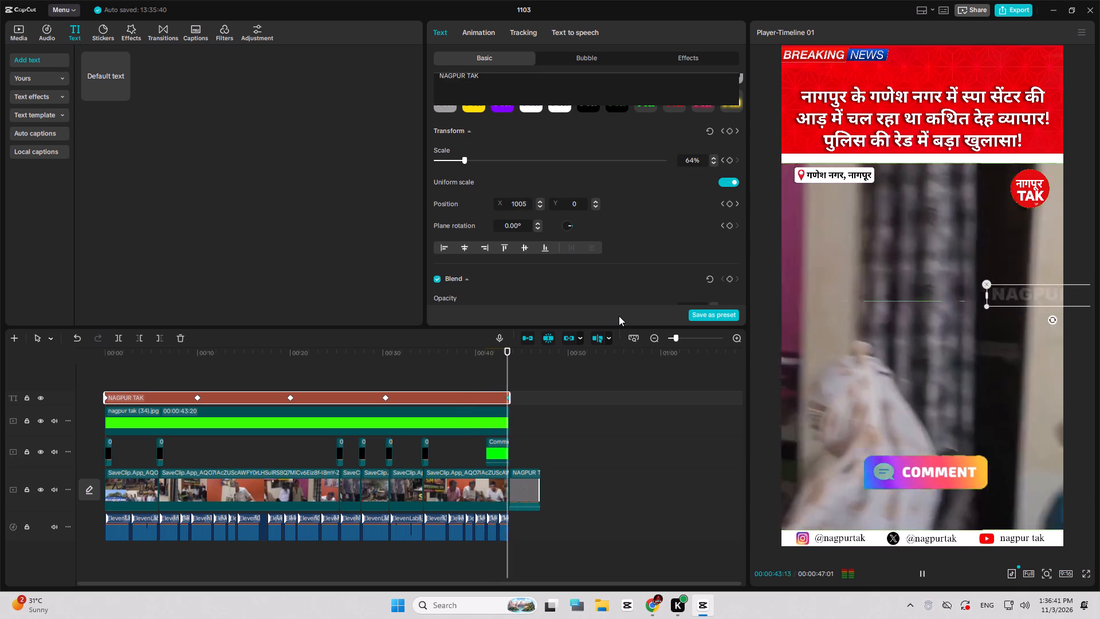
# Crop away the upper part of the green-screen COMMENT clip near the end of the timeline.
pyautogui.click(498, 354)
pyautogui.click(500, 464)
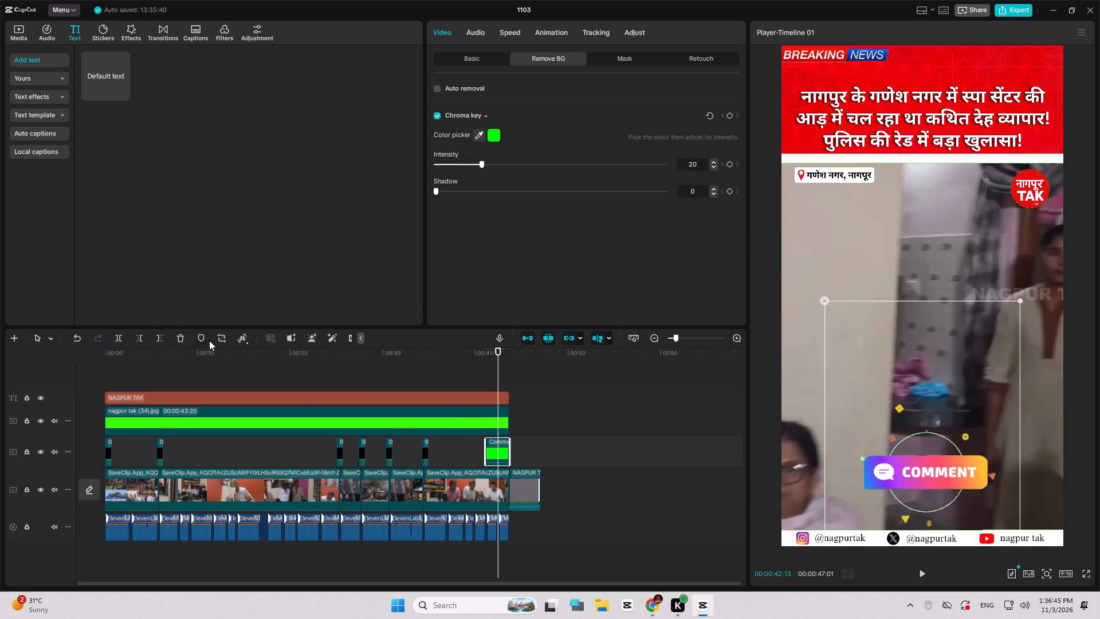
pyautogui.click(222, 336)
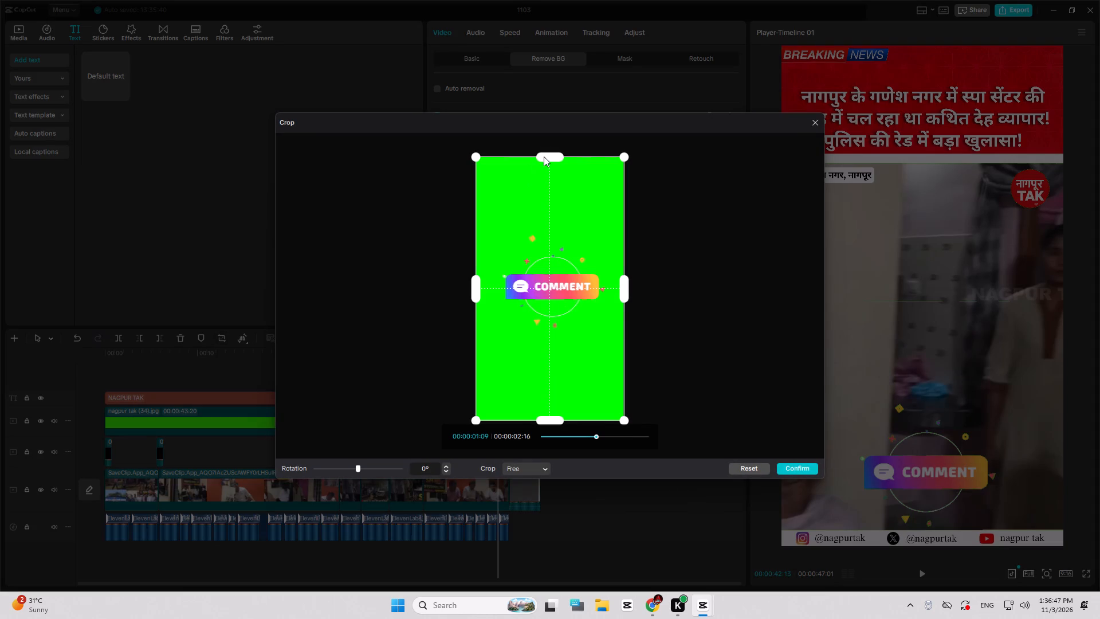
pyautogui.moveTo(544, 156); pyautogui.dragTo(552, 215)
pyautogui.click(803, 468)
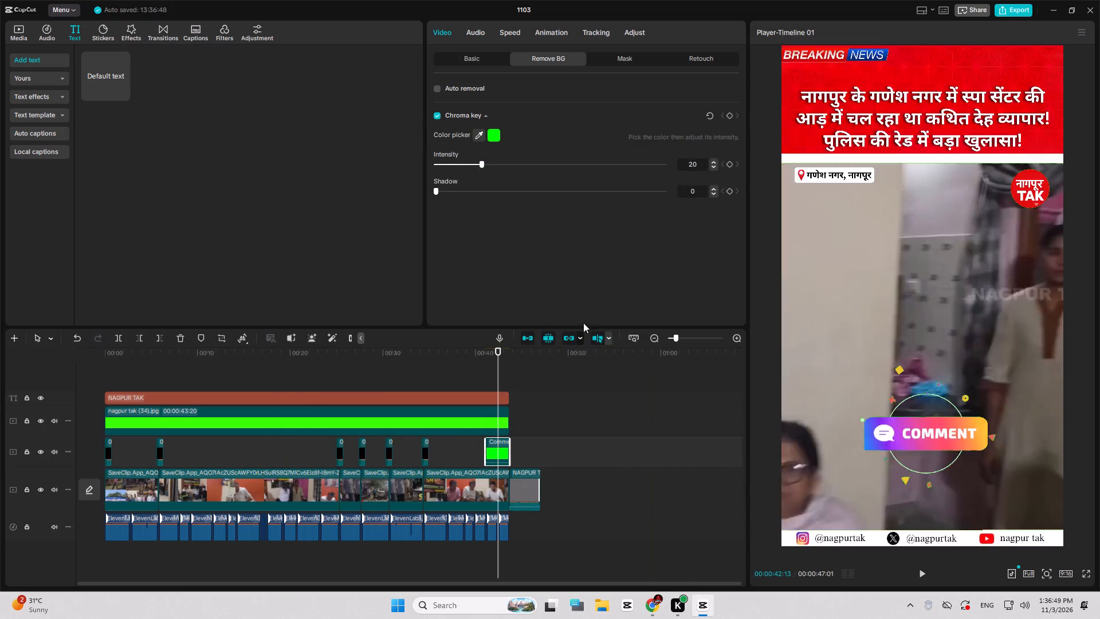
# Combine all clips on the timeline into one compound clip.
pyautogui.moveTo(535, 311); pyautogui.dragTo(532, 306)
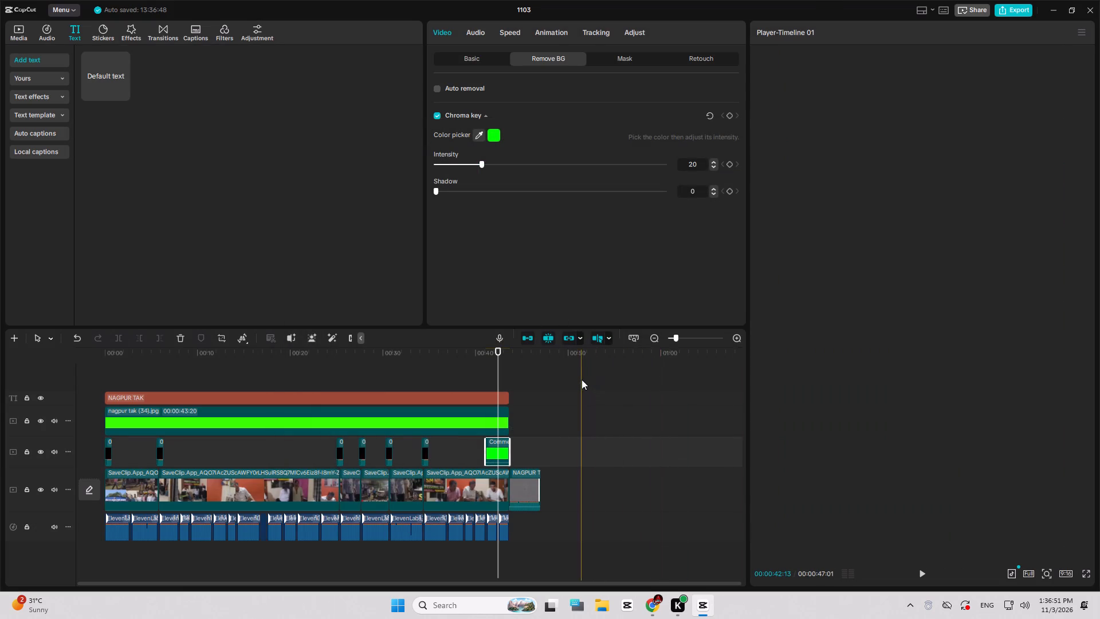
pyautogui.hotkey('ctrl', 'a')
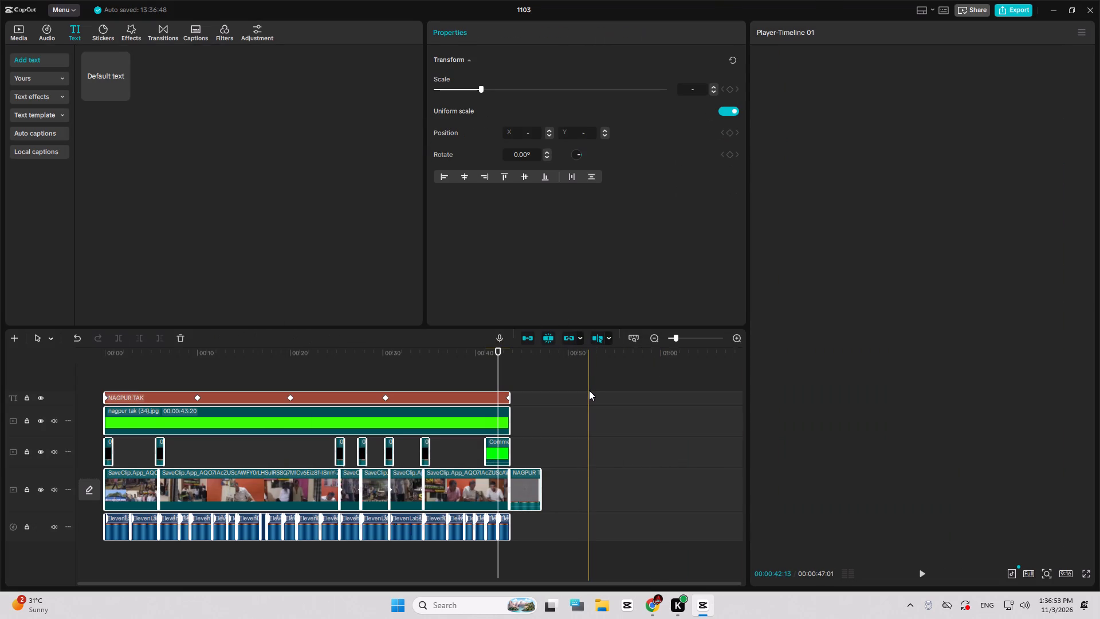
pyautogui.hotkey('alt', 'g')
pyautogui.click(167, 395)
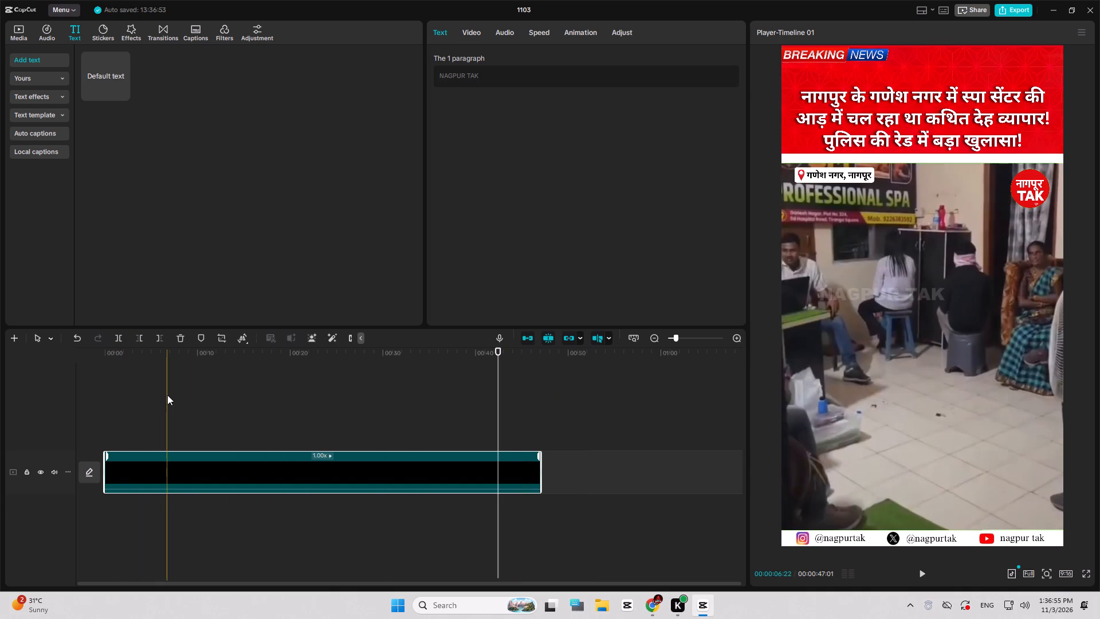
# Split the compound clip at 07:11.
pyautogui.press('space')
pyautogui.press('space')
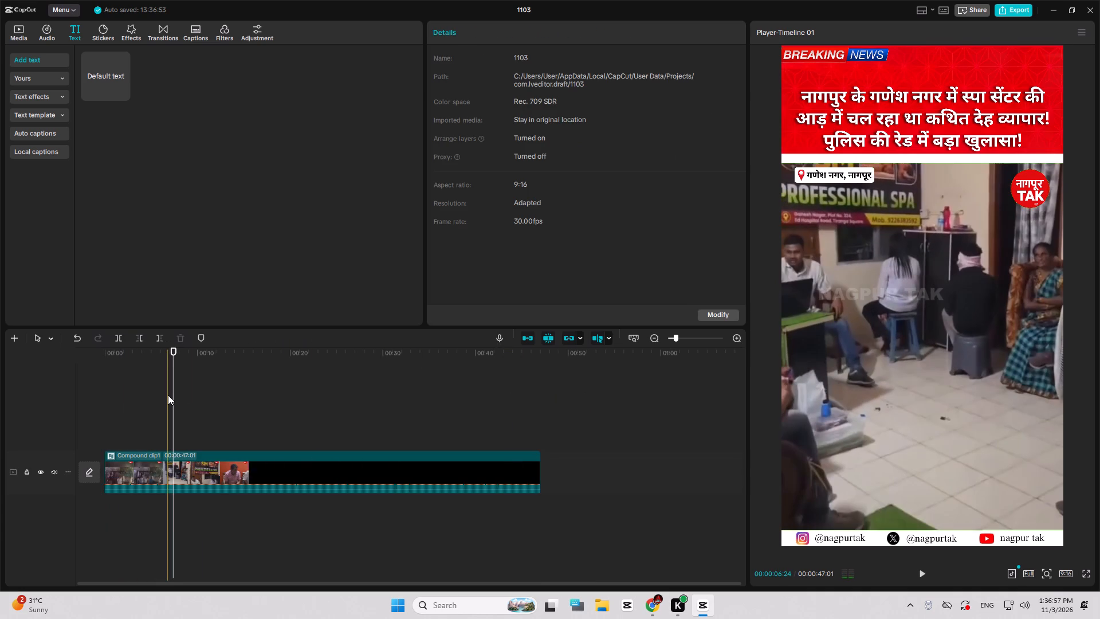
pyautogui.press('Left')
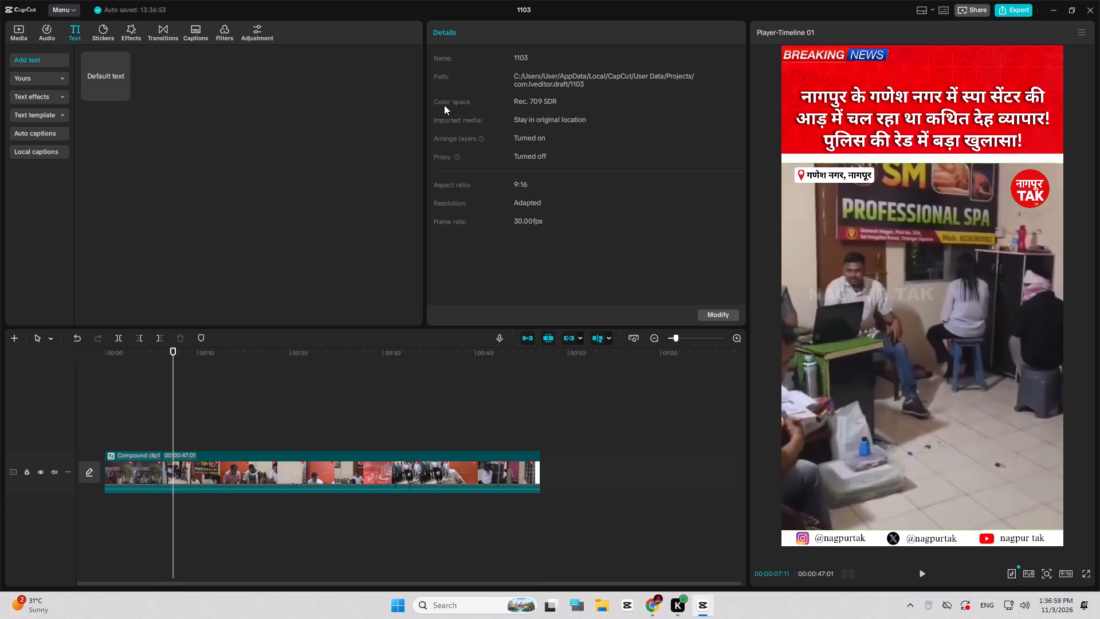
pyautogui.hotkey('ctrl', 'b')
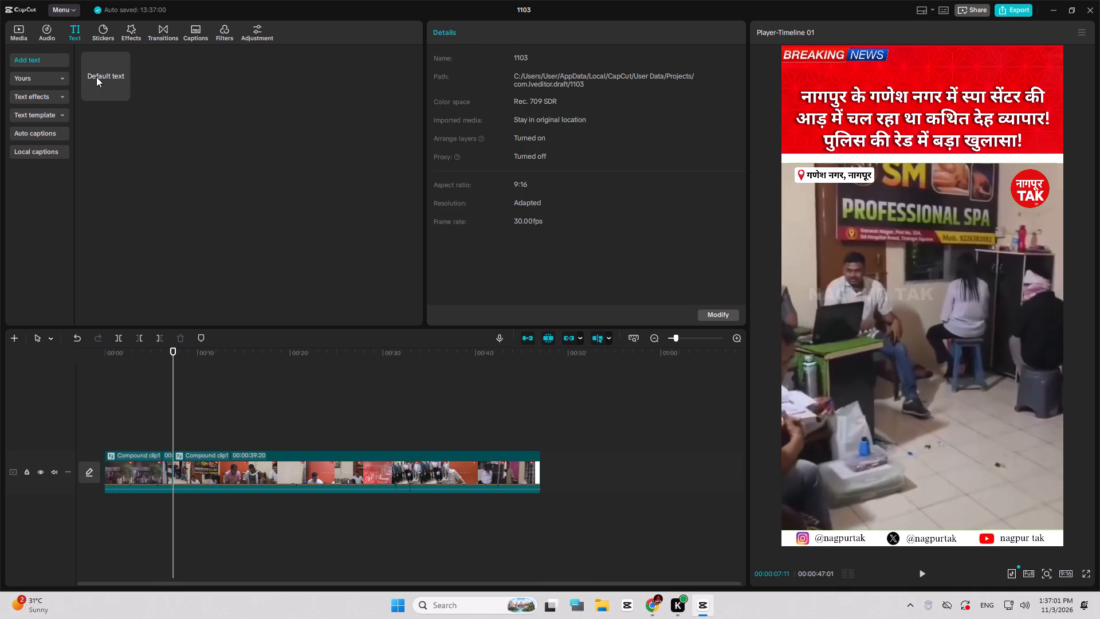
# Import the JAI AGENCY WALLPAPER (2) video from the Downloads folder into the project media.
pyautogui.click(15, 41)
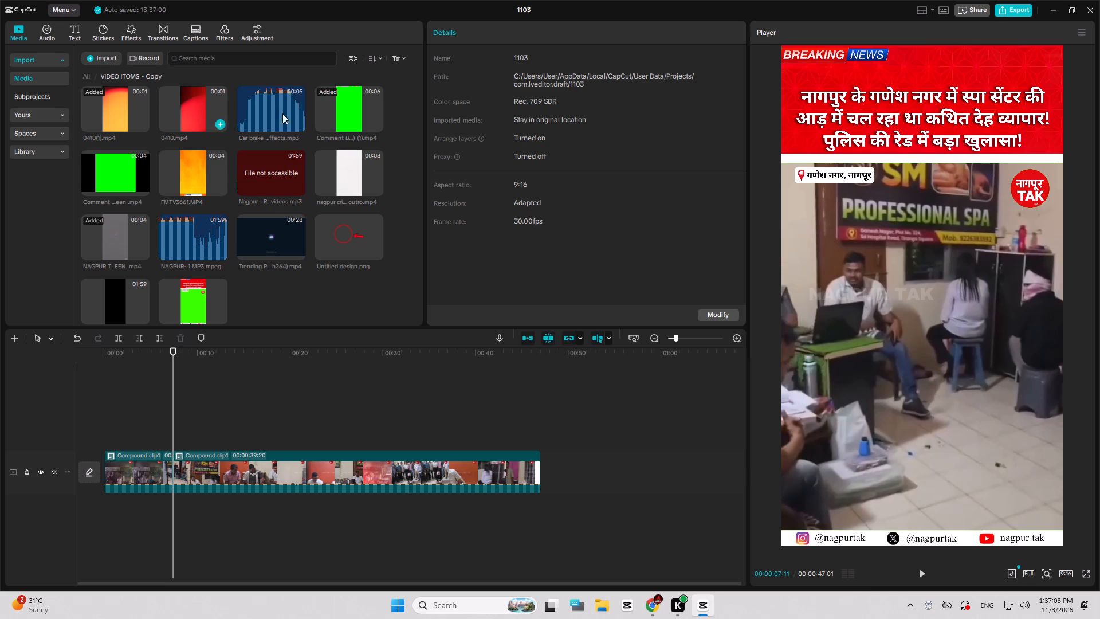
pyautogui.click(109, 56)
pyautogui.click(142, 80)
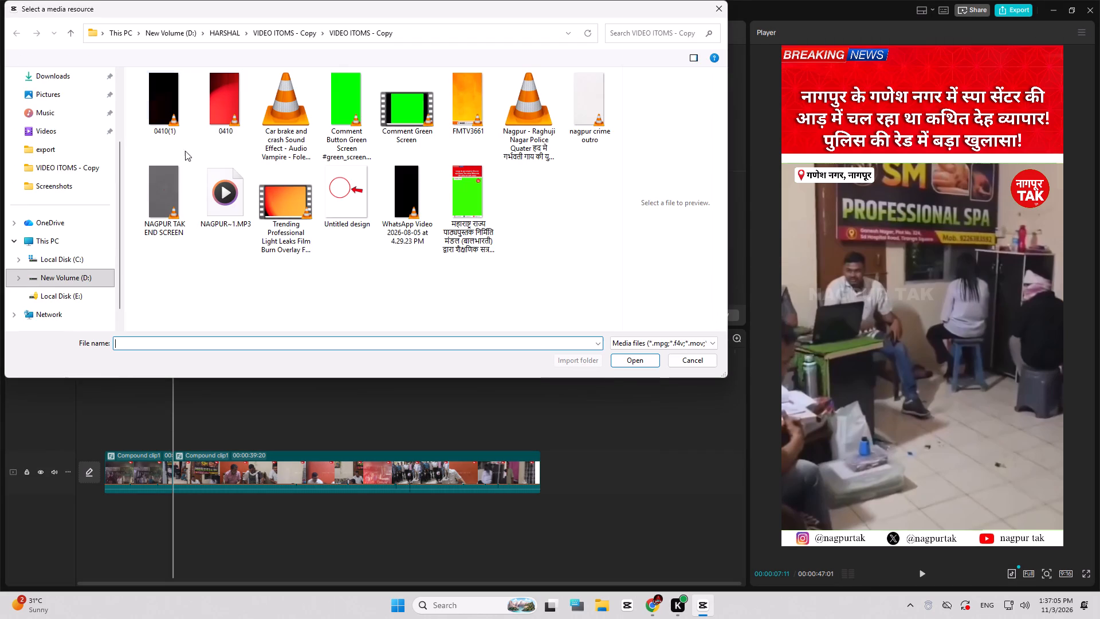
pyautogui.click(57, 169)
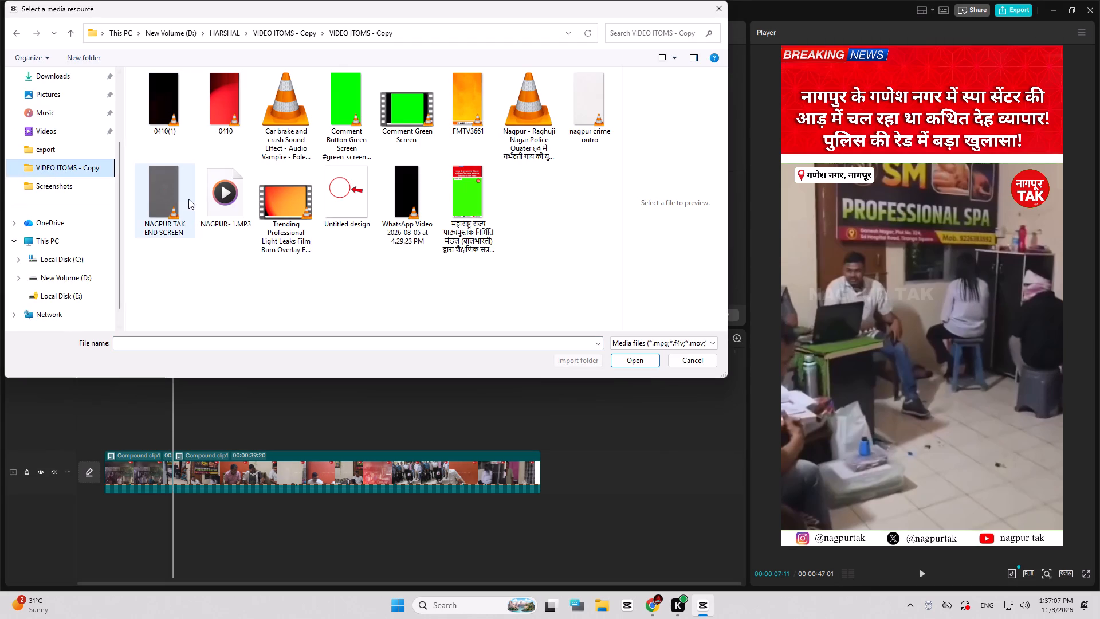
pyautogui.click(74, 158)
pyautogui.click(73, 164)
pyautogui.scroll(2, 49, 138)
pyautogui.click(60, 163)
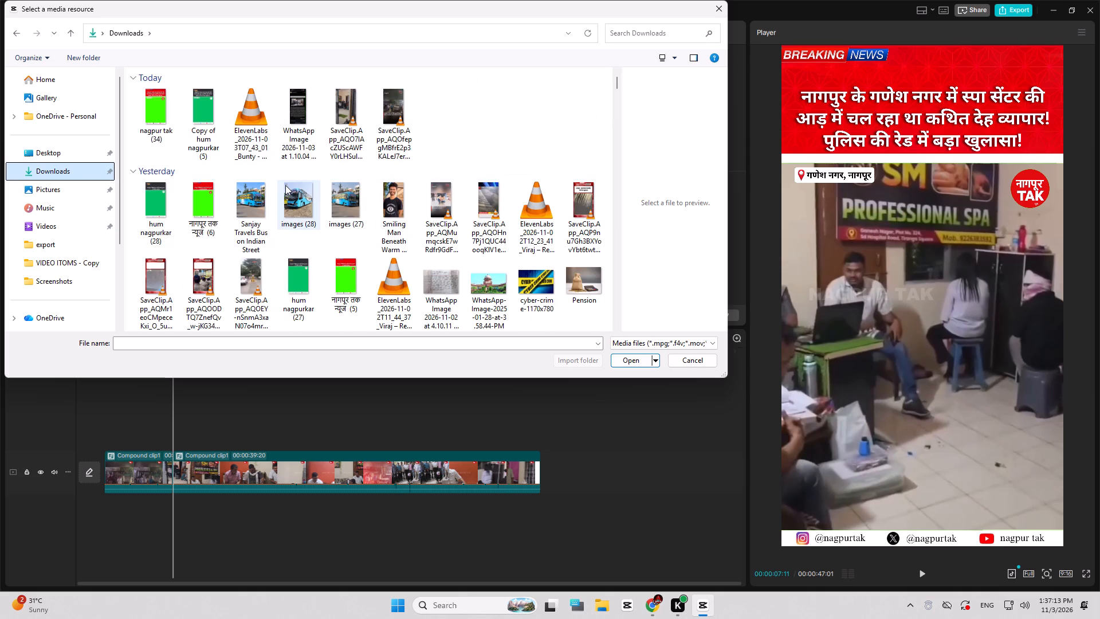
pyautogui.scroll(-3, 285, 287)
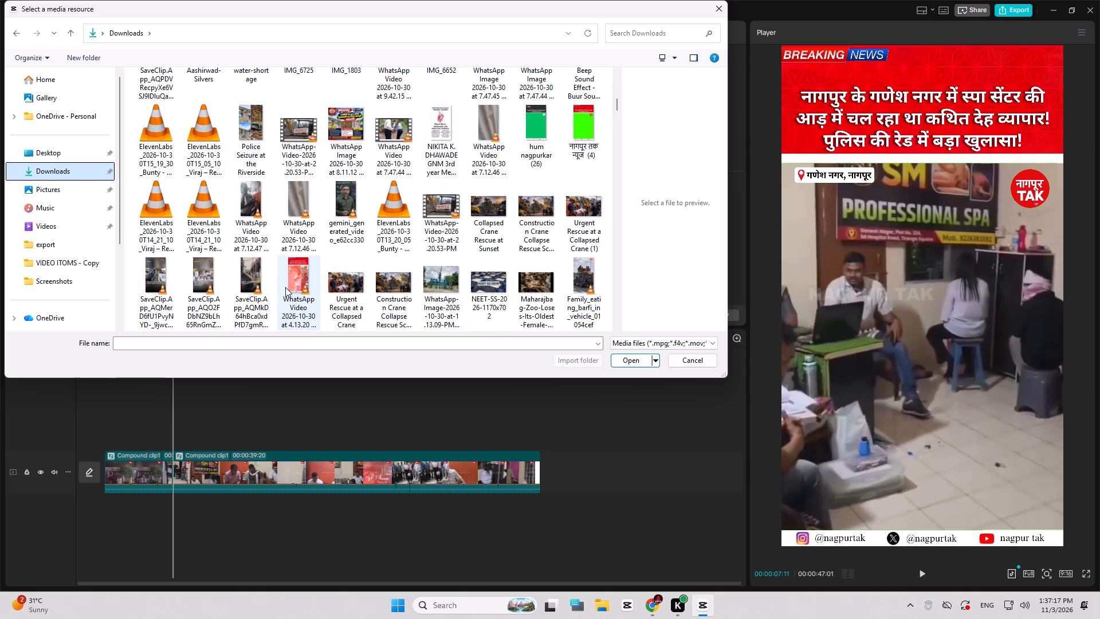
pyautogui.scroll(3, 285, 287)
pyautogui.scroll(-1, 285, 287)
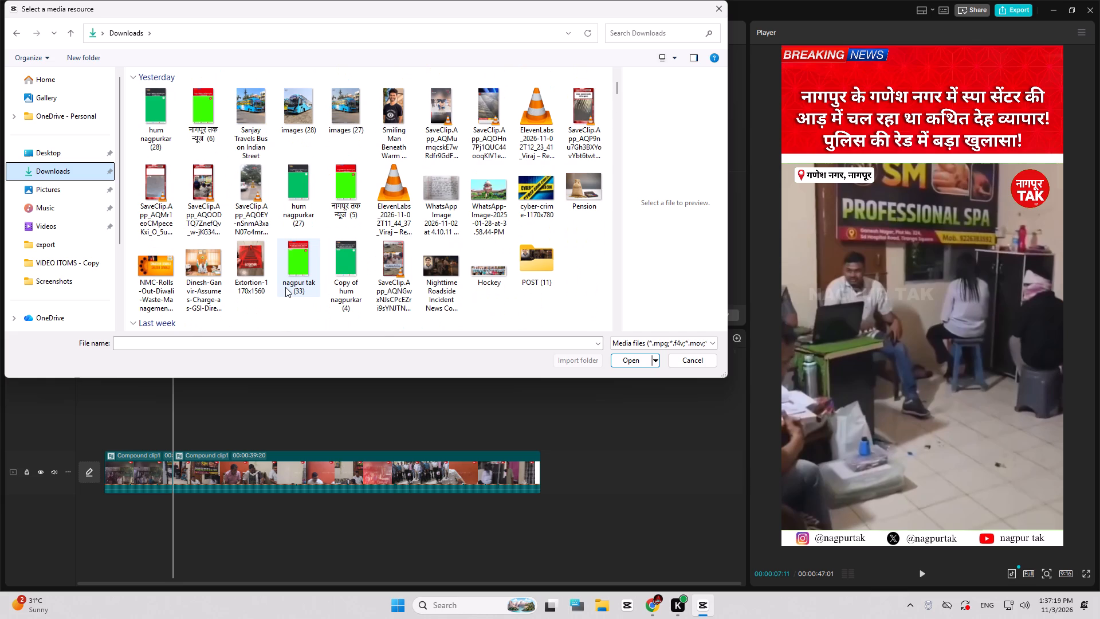
pyautogui.scroll(-1, 285, 287)
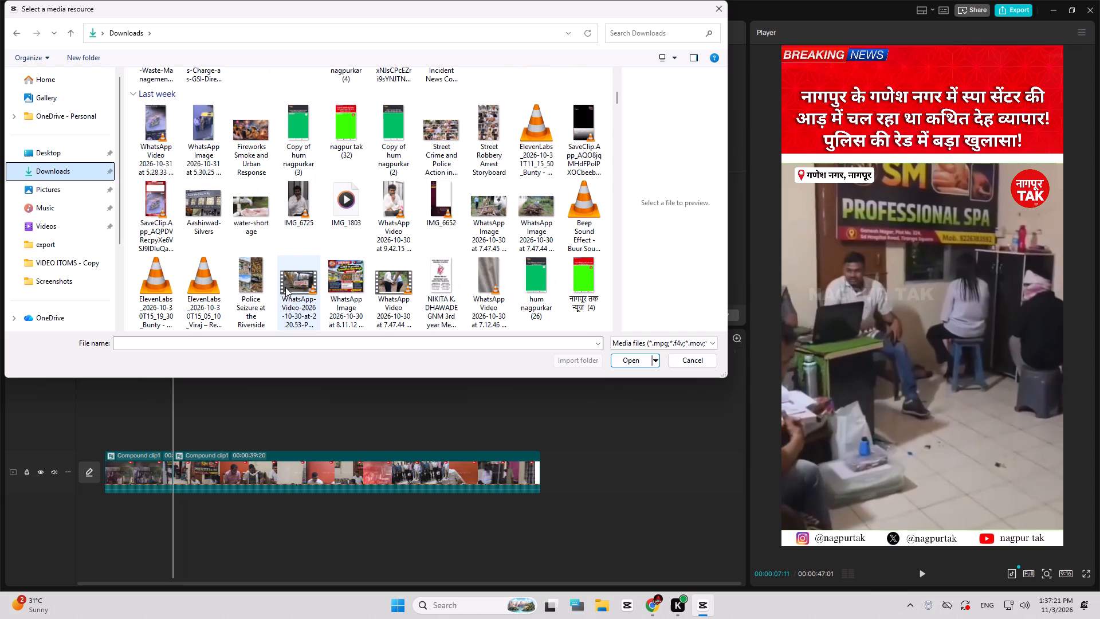
pyautogui.scroll(-2, 285, 287)
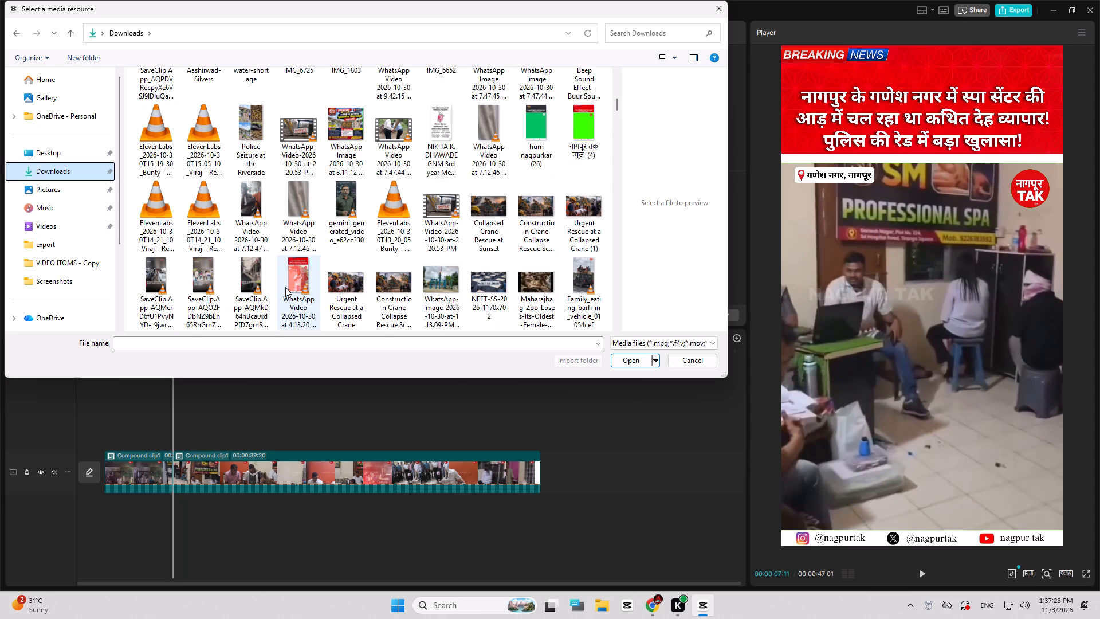
pyautogui.scroll(-1, 285, 287)
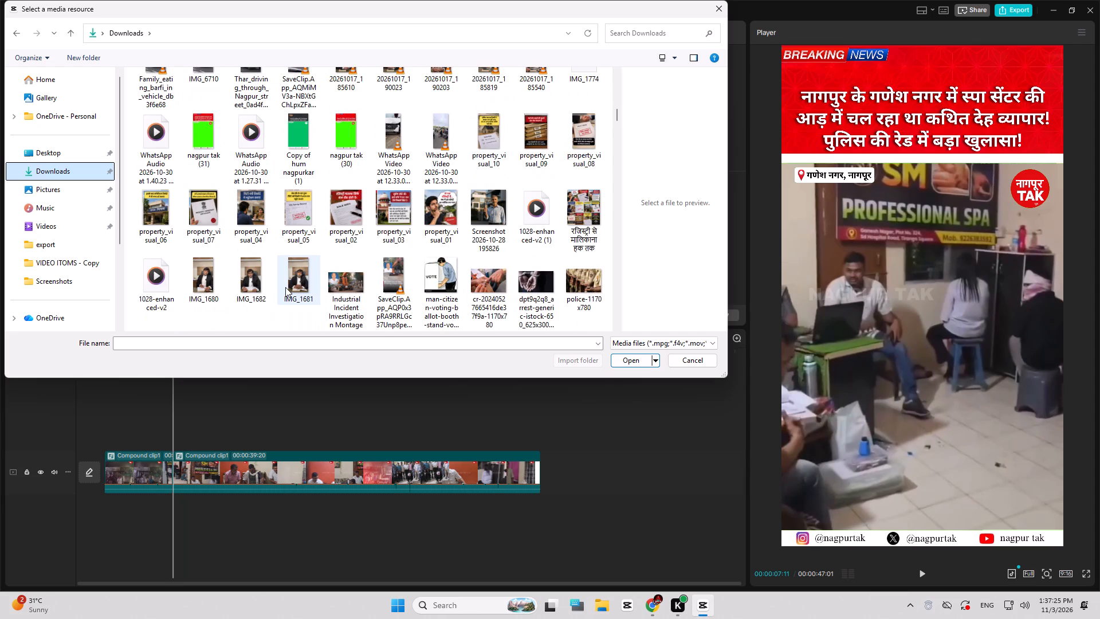
pyautogui.scroll(-1, 285, 287)
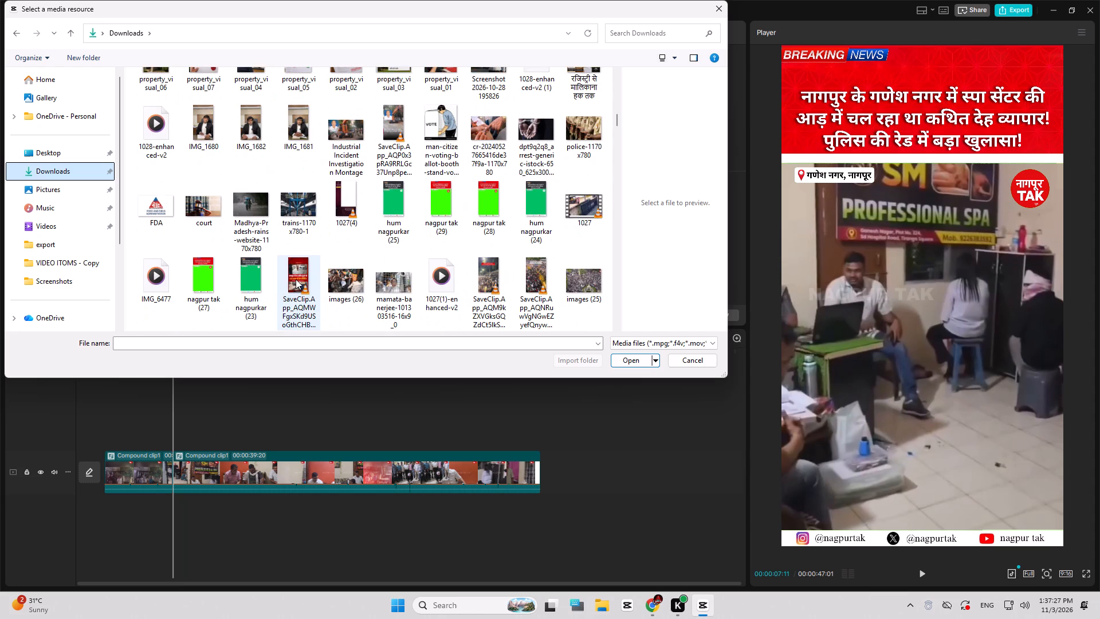
pyautogui.scroll(-1, 296, 279)
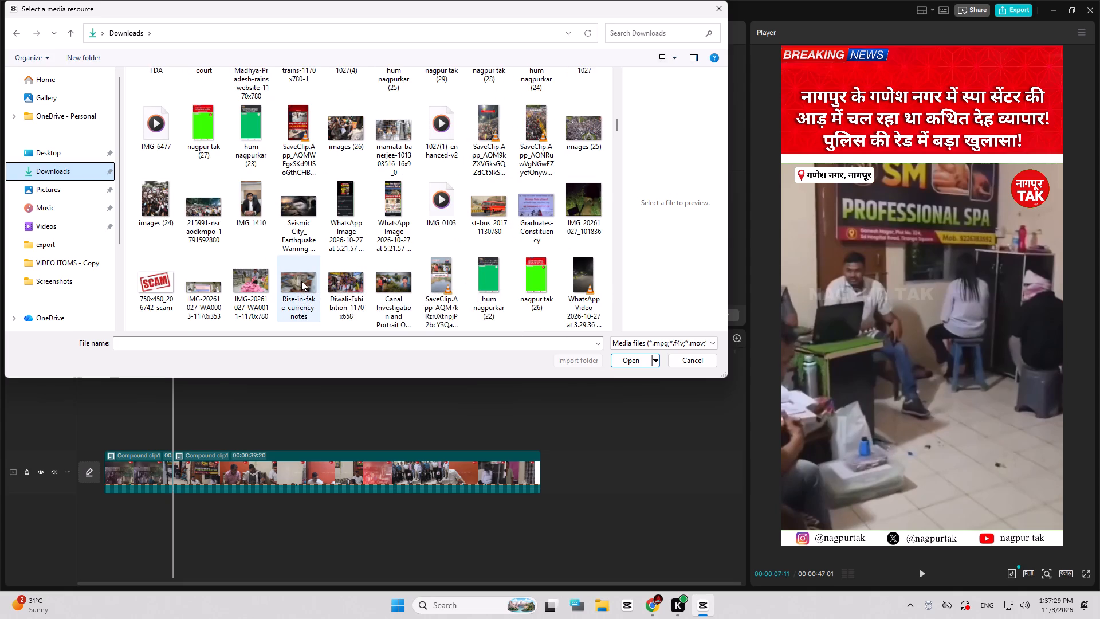
pyautogui.scroll(-1, 301, 281)
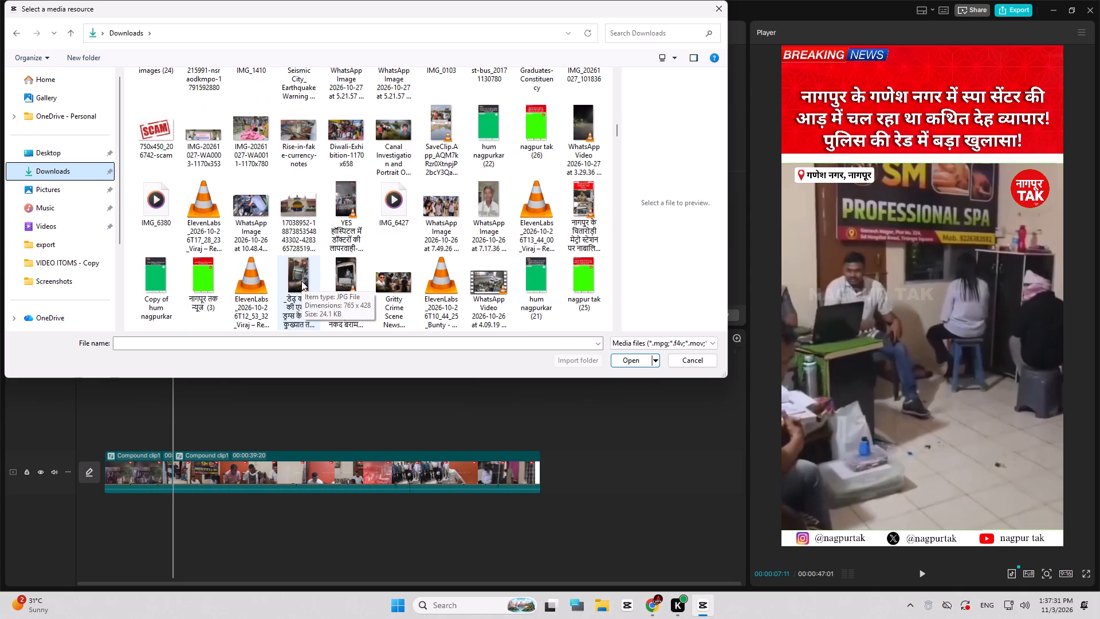
pyautogui.scroll(-2, 301, 281)
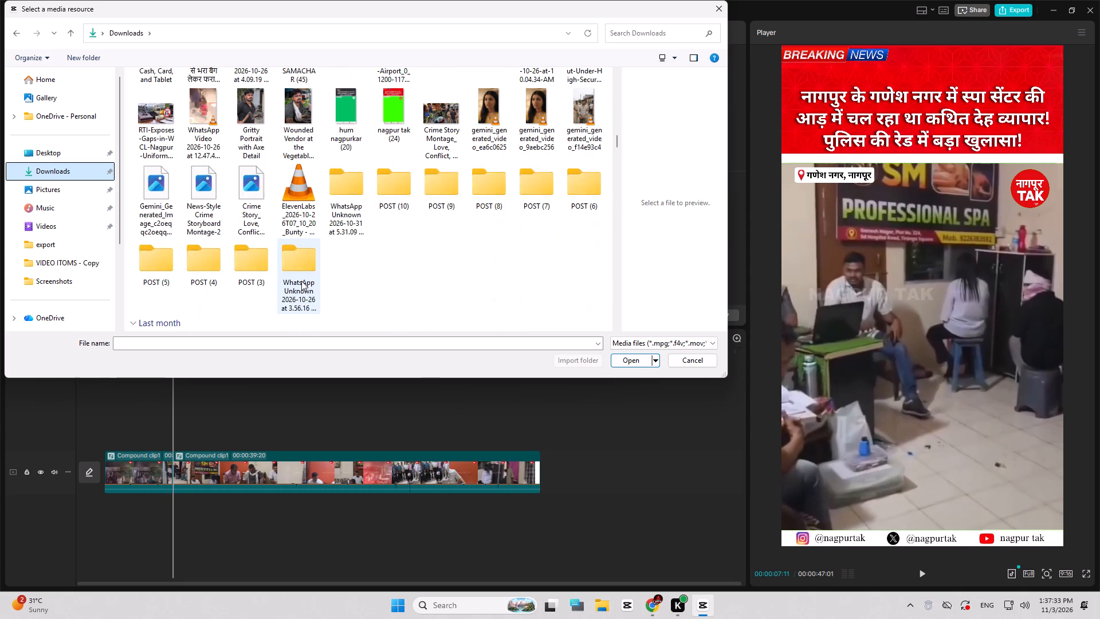
pyautogui.scroll(-1, 301, 281)
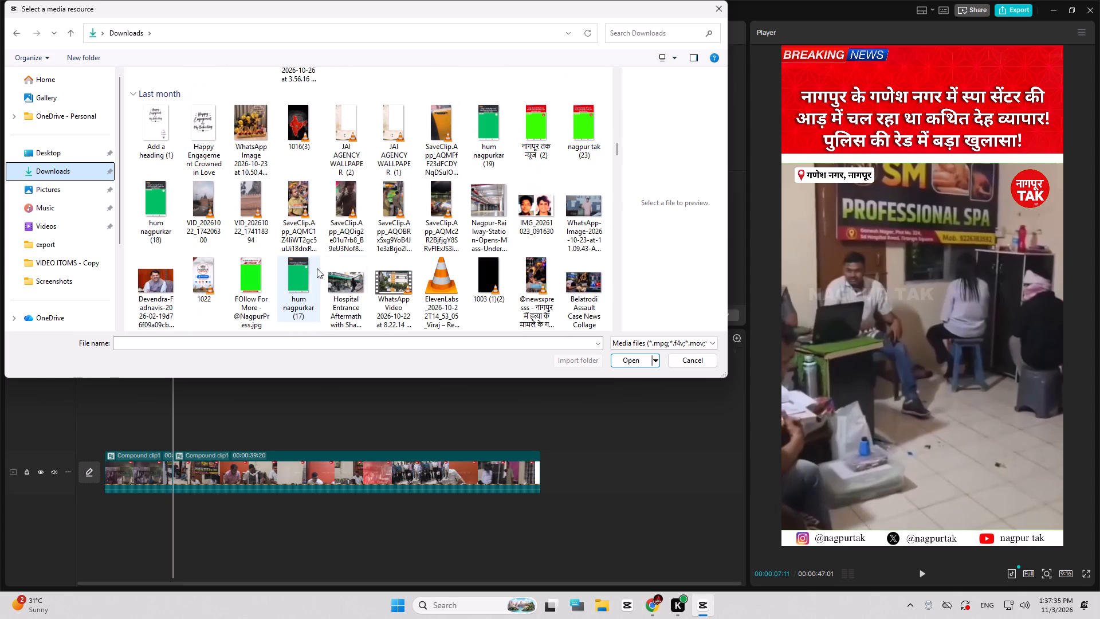
pyautogui.click(341, 148)
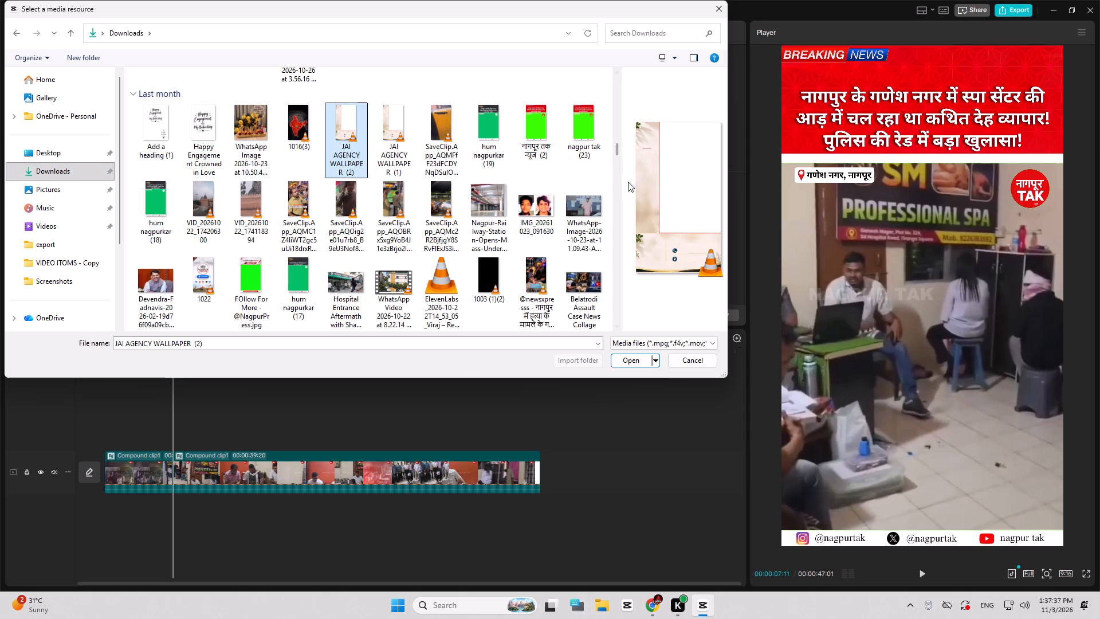
pyautogui.doubleClick(343, 140)
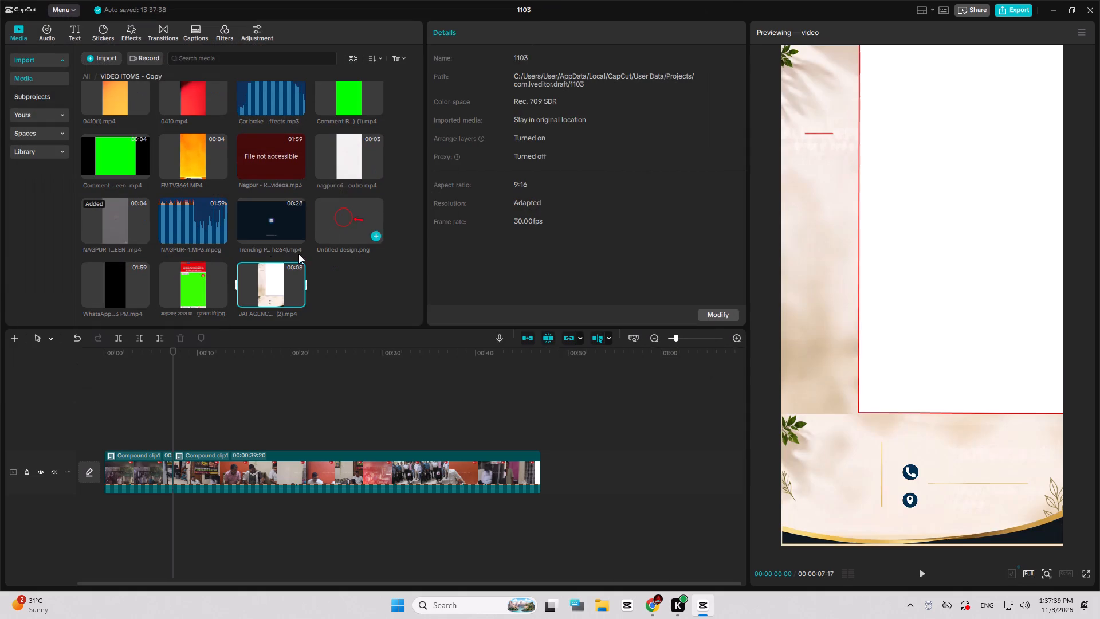
# Place the JAI AGENCY WALLPAPER (2) clip on a track above the compound clip, starting at 07:11.
pyautogui.moveTo(272, 284); pyautogui.dragTo(176, 424)
# Split the compound clip at 14:28, where the wallpaper clip above it ends.
pyautogui.click(245, 458)
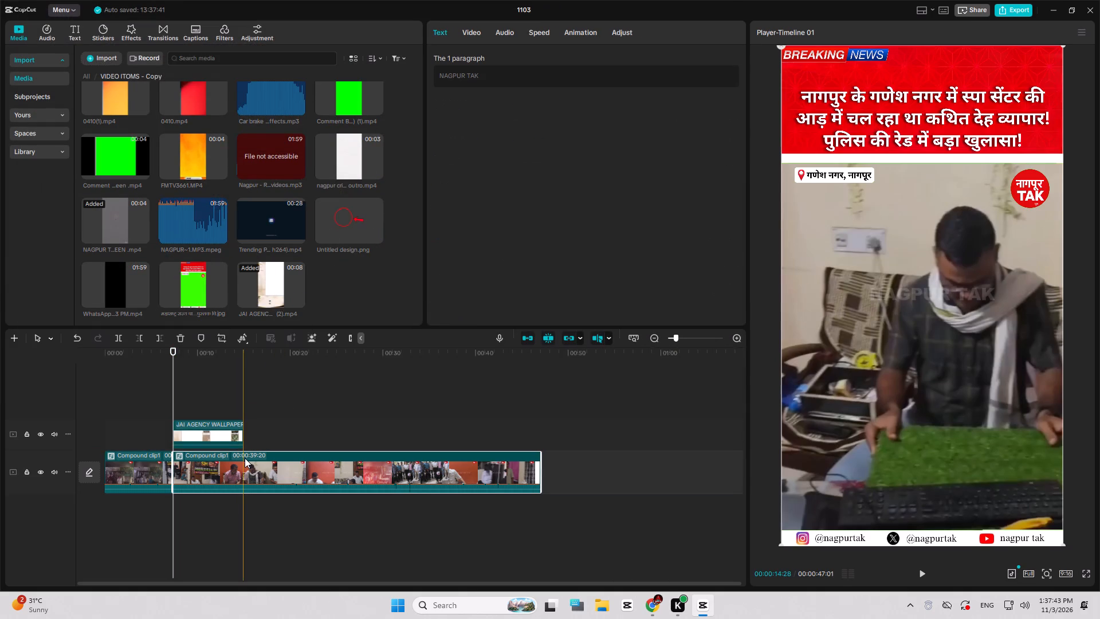
pyautogui.hotkey('ctrl', 'b')
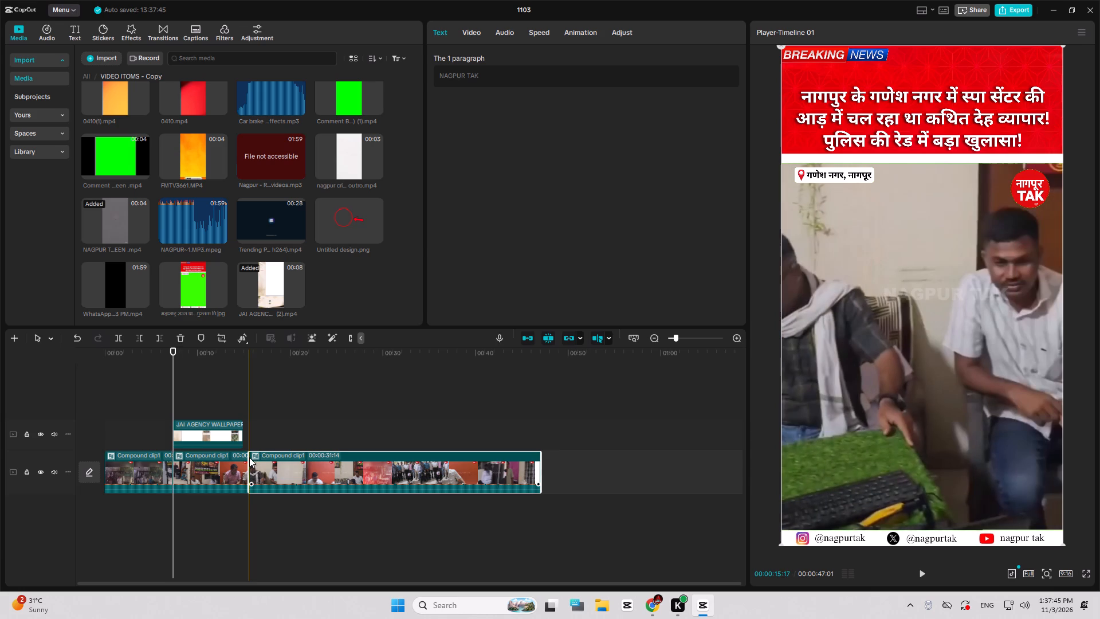
pyautogui.hotkey('ctrl', 'z')
pyautogui.press('Up')
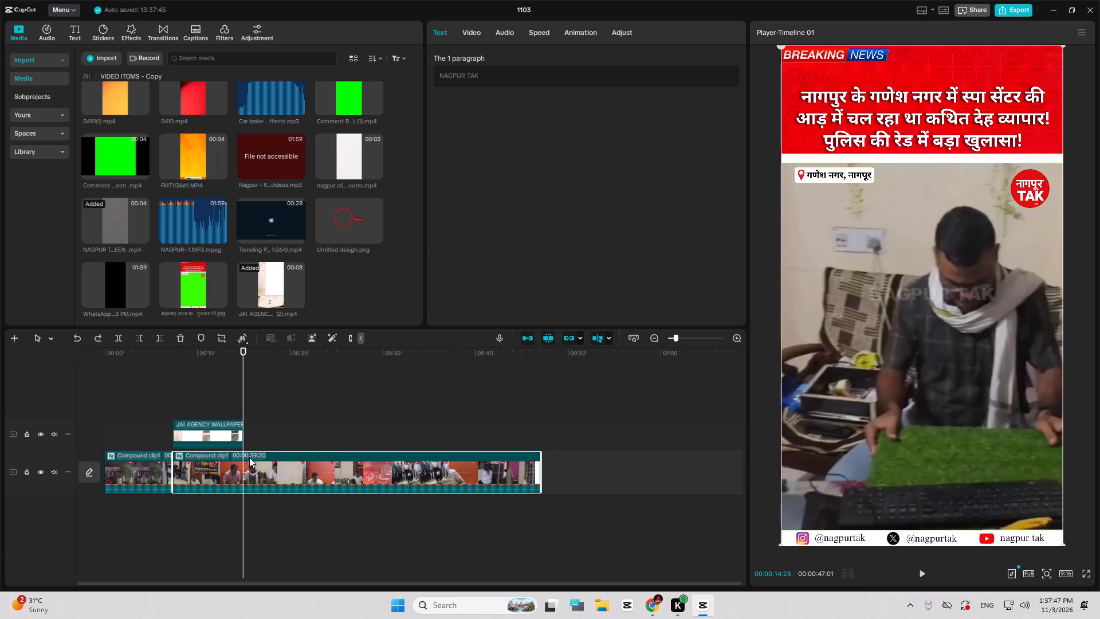
pyautogui.hotkey('ctrl', 'b')
# Duplicate the compound clip section beneath the wallpaper clip onto a new track directly above the wallpaper clip.
pyautogui.click(202, 474)
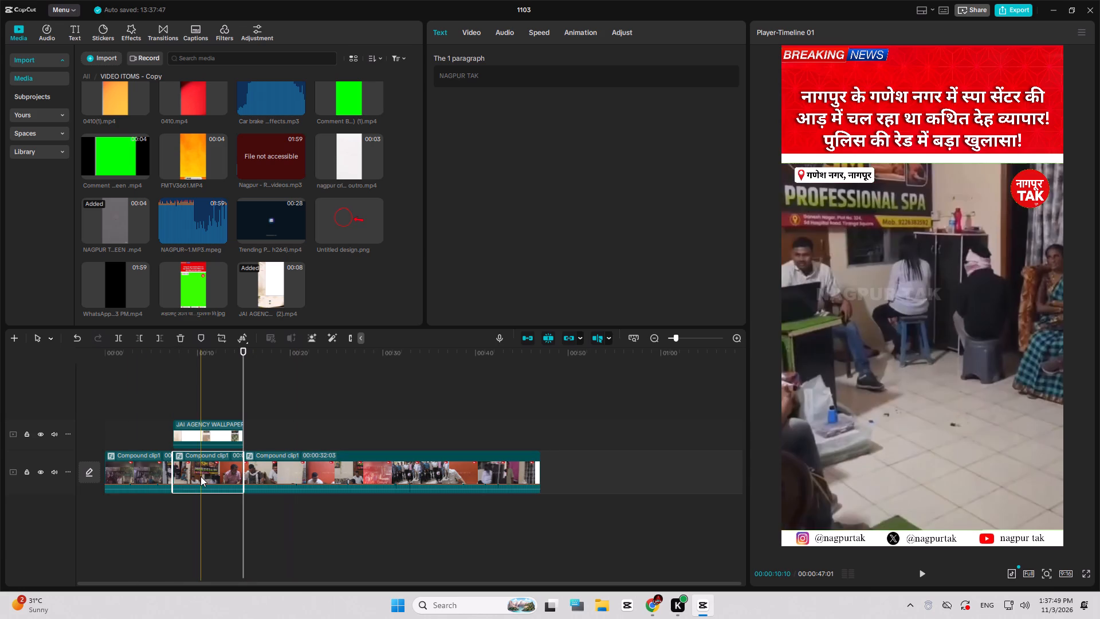
pyautogui.keyDown('alt'); pyautogui.moveTo(201, 476); pyautogui.dragTo(203, 401); pyautogui.keyUp('alt')
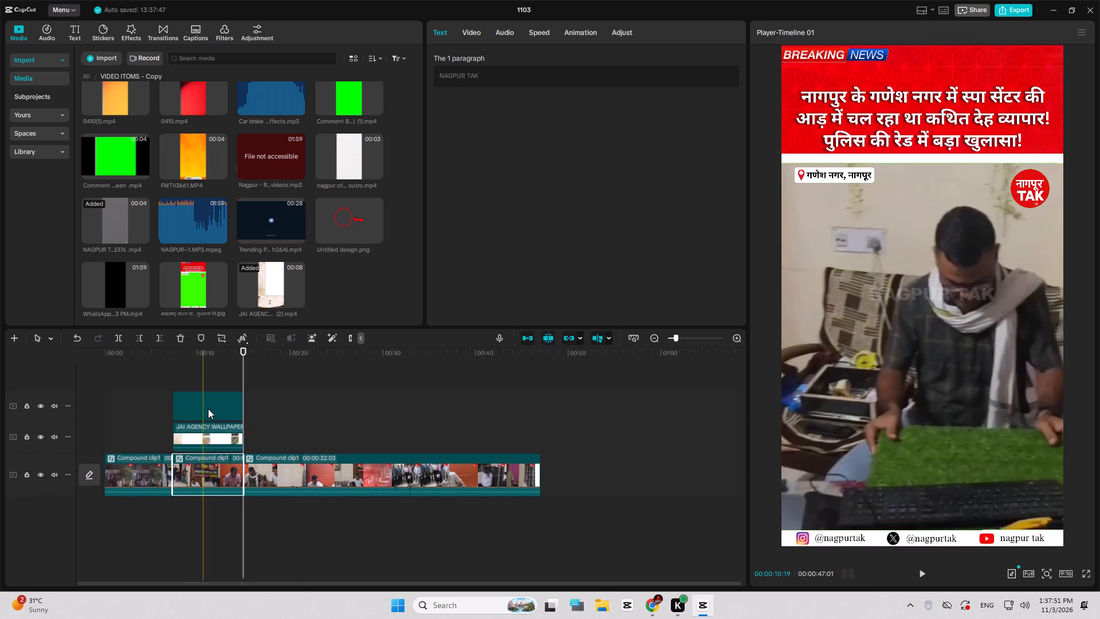
pyautogui.click(210, 416)
pyautogui.moveTo(211, 417); pyautogui.dragTo(209, 455)
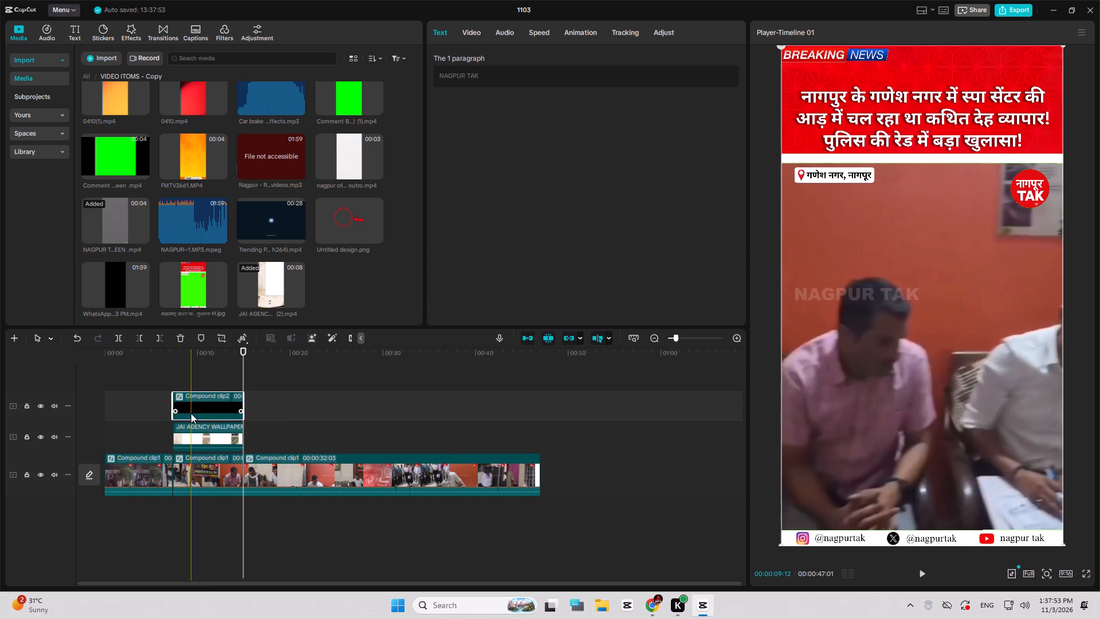
# Play the beginning of the stacked section to check the duplicated compound clip.
pyautogui.press('space')
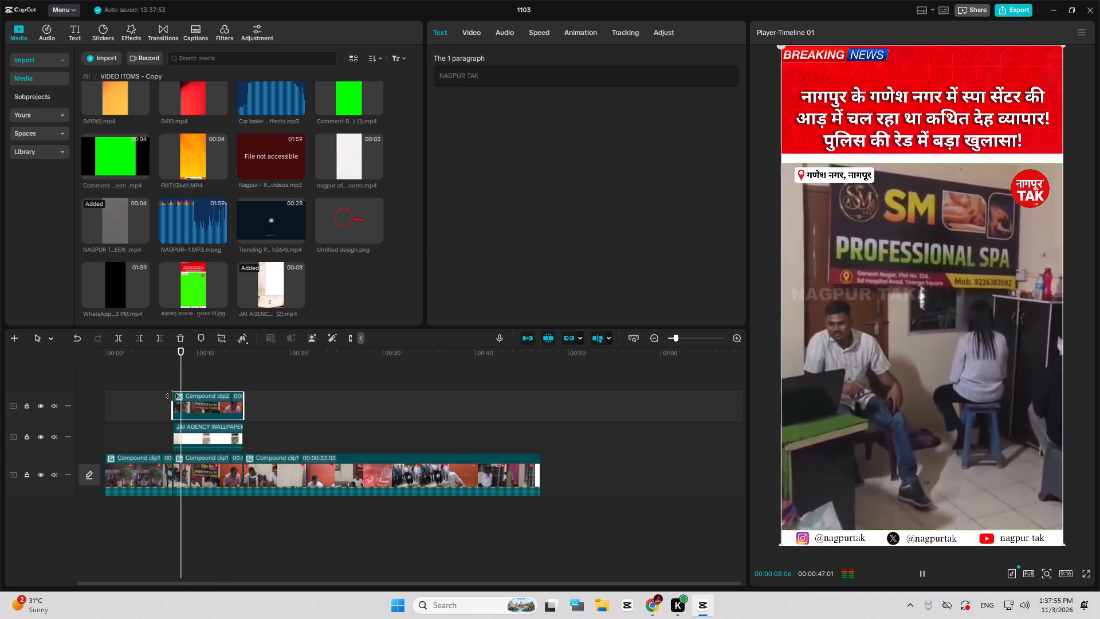
pyautogui.press('space')
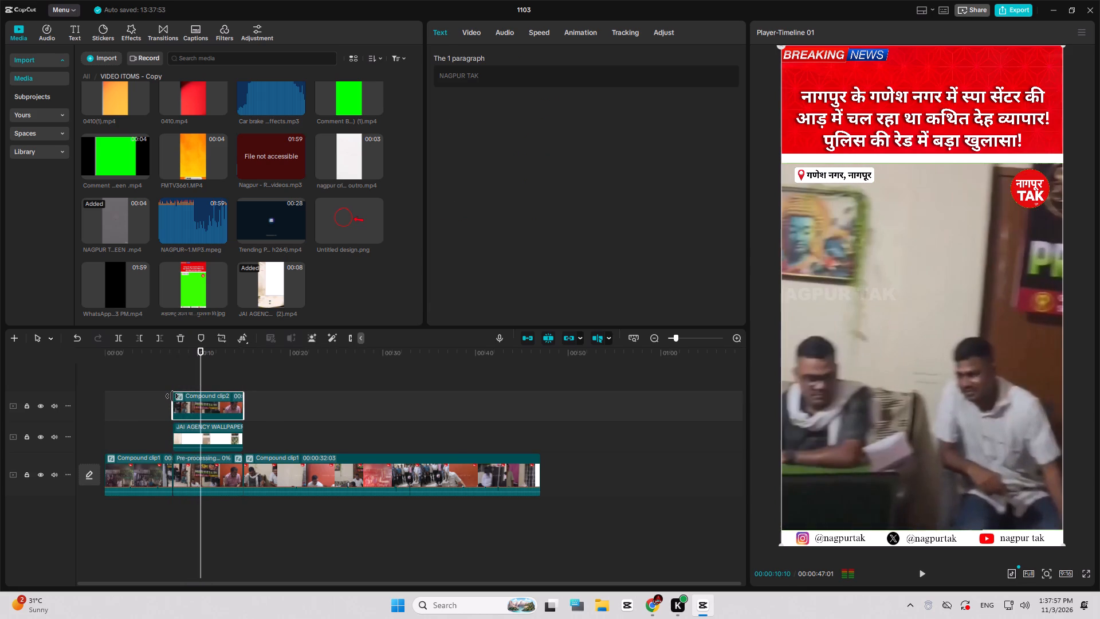
# Add Transform keyframes to the duplicated compound clip on the top track at its start, 07:11.
pyautogui.keyDown('ctrl'); pyautogui.scroll(11, 175, 397); pyautogui.keyUp('ctrl')
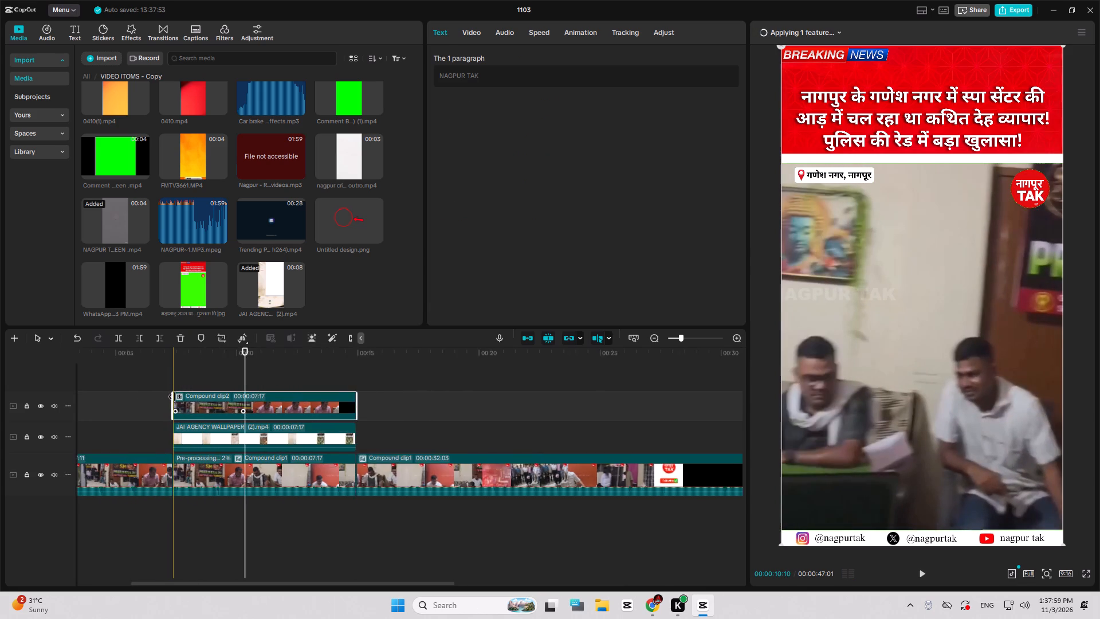
pyautogui.keyDown('ctrl'); pyautogui.scroll(15, 175, 397); pyautogui.keyUp('ctrl')
pyautogui.click(174, 369)
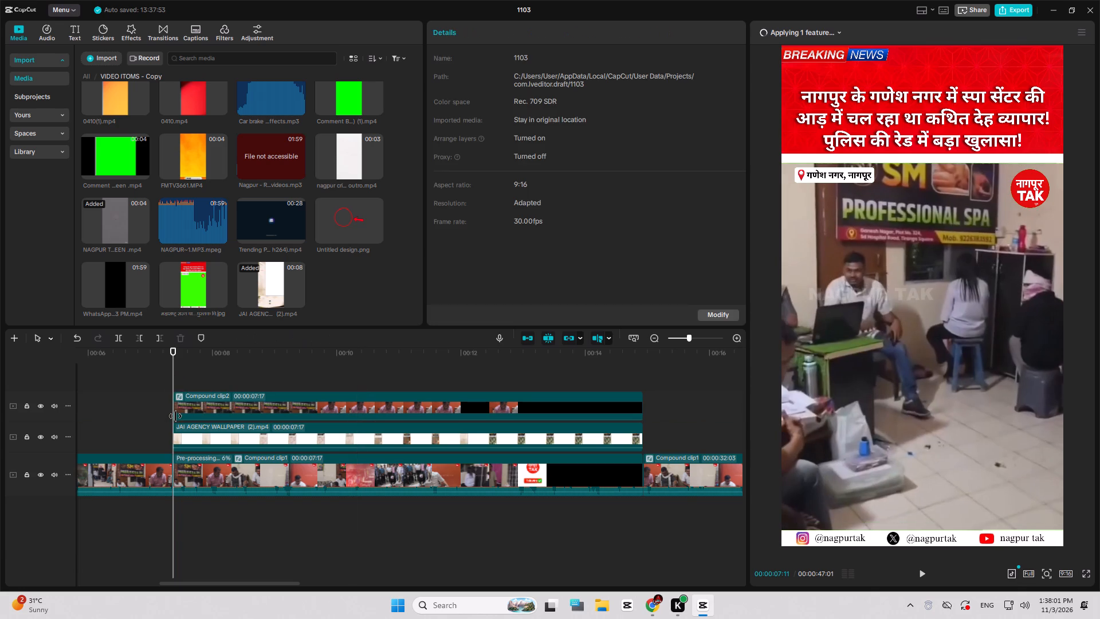
pyautogui.click(180, 407)
pyautogui.click(467, 32)
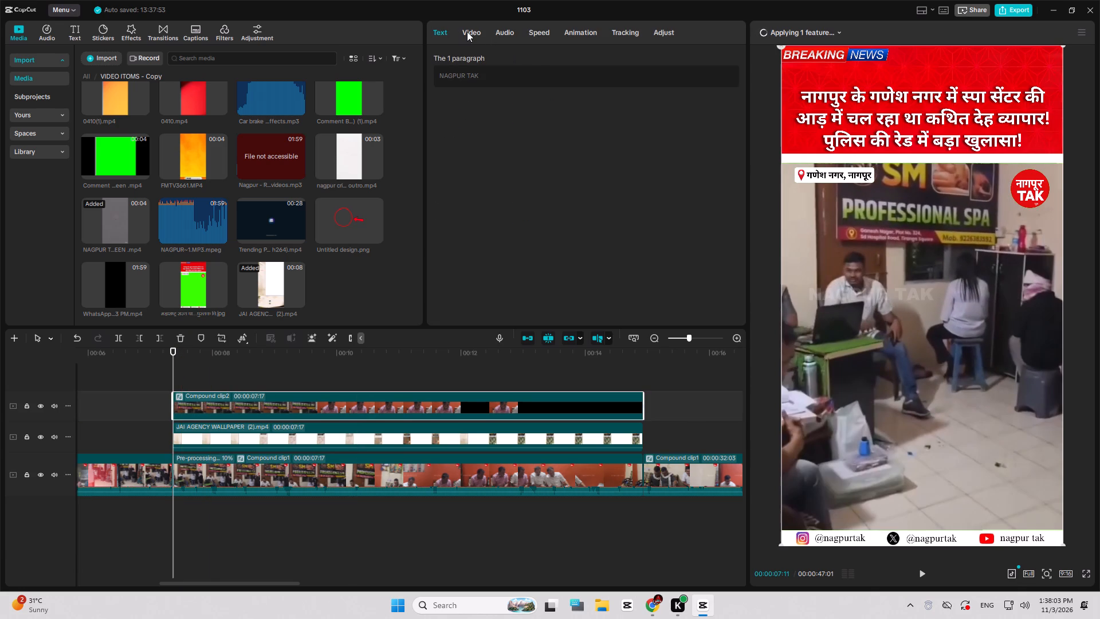
pyautogui.click(730, 88)
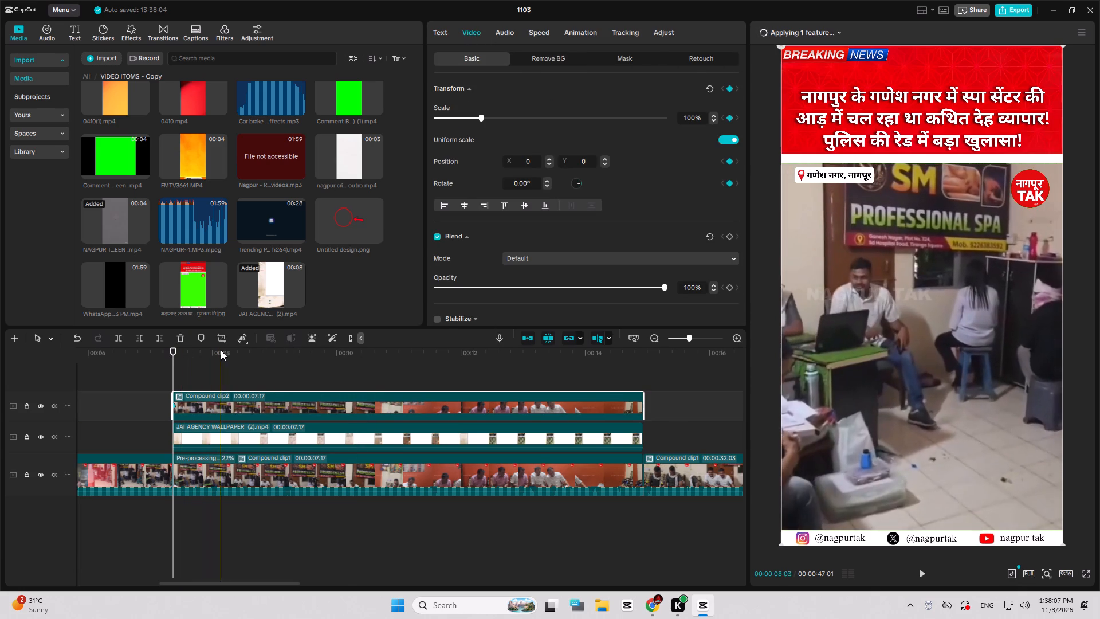
# At 08:11, set the top compound clip's scale to 74% and its position to X 323, Y 533.
pyautogui.click(237, 351)
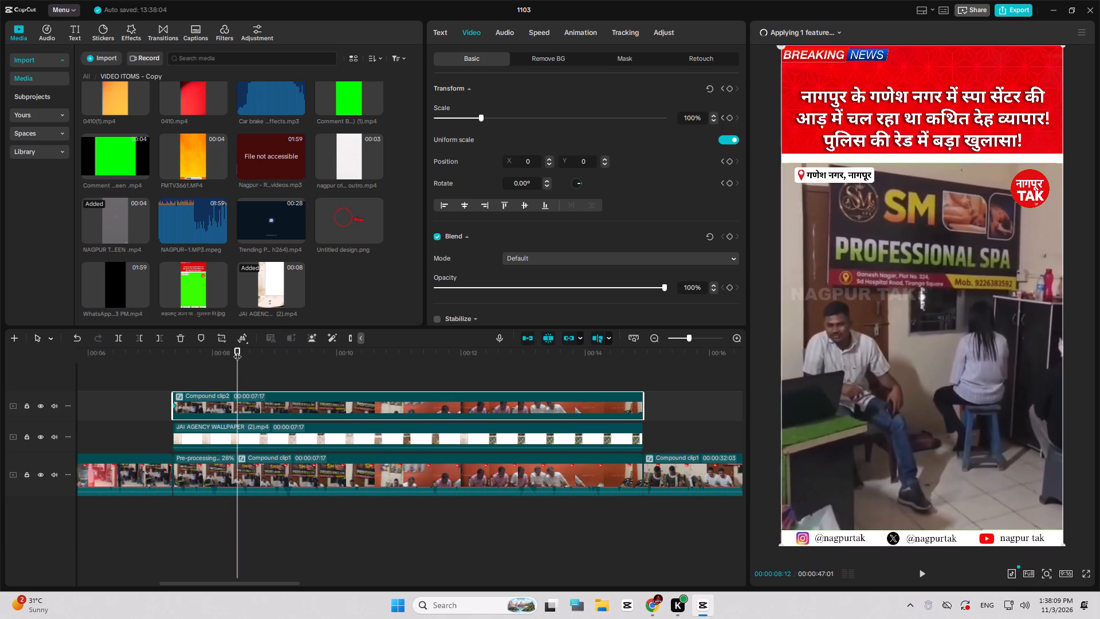
pyautogui.press('Left')
pyautogui.doubleClick(693, 118)
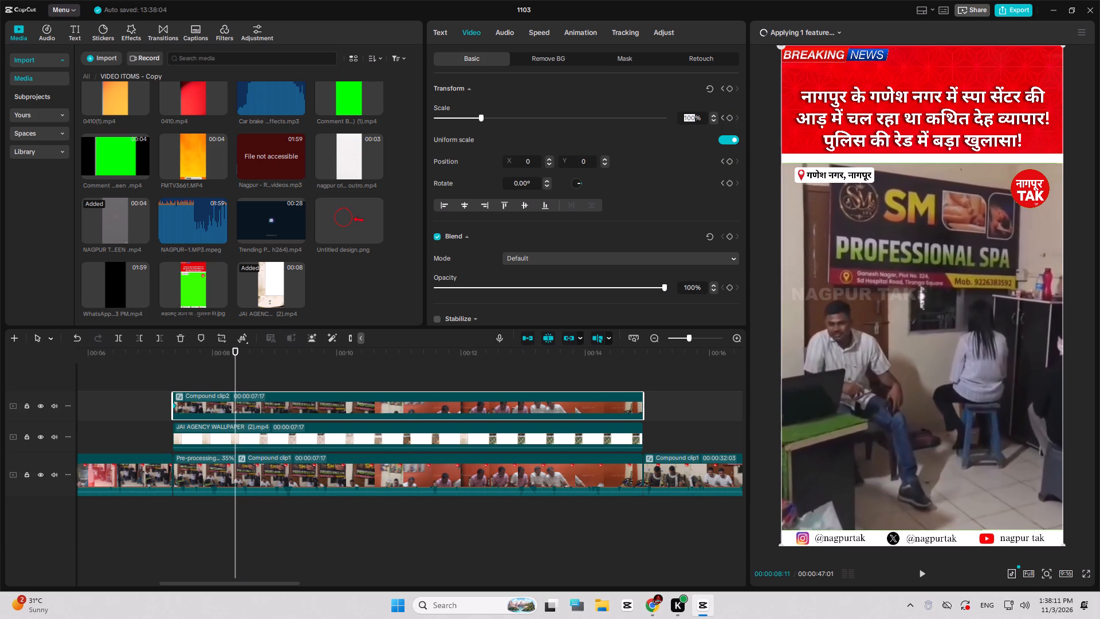
pyautogui.write('74')
pyautogui.doubleClick(586, 160)
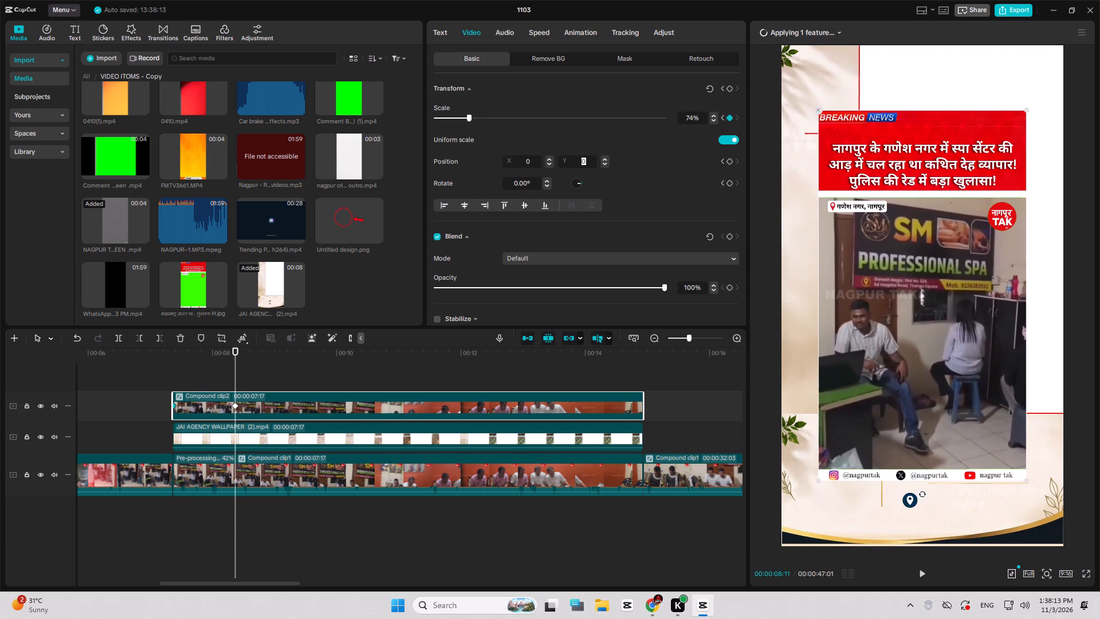
pyautogui.write('533')
pyautogui.doubleClick(533, 164)
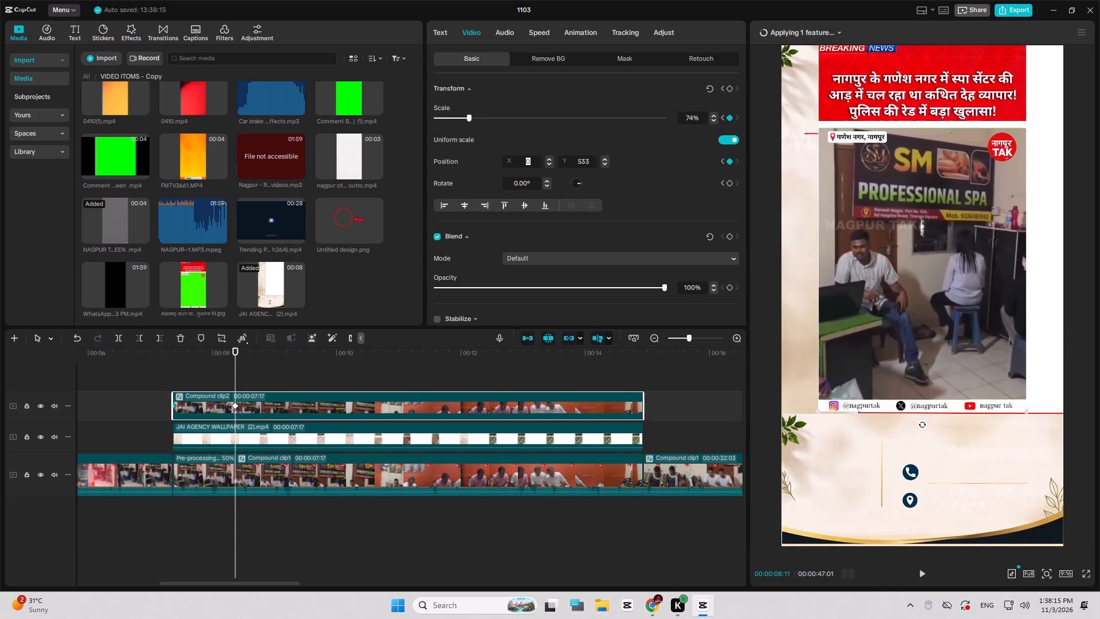
pyautogui.write('323')
pyautogui.click(663, 167)
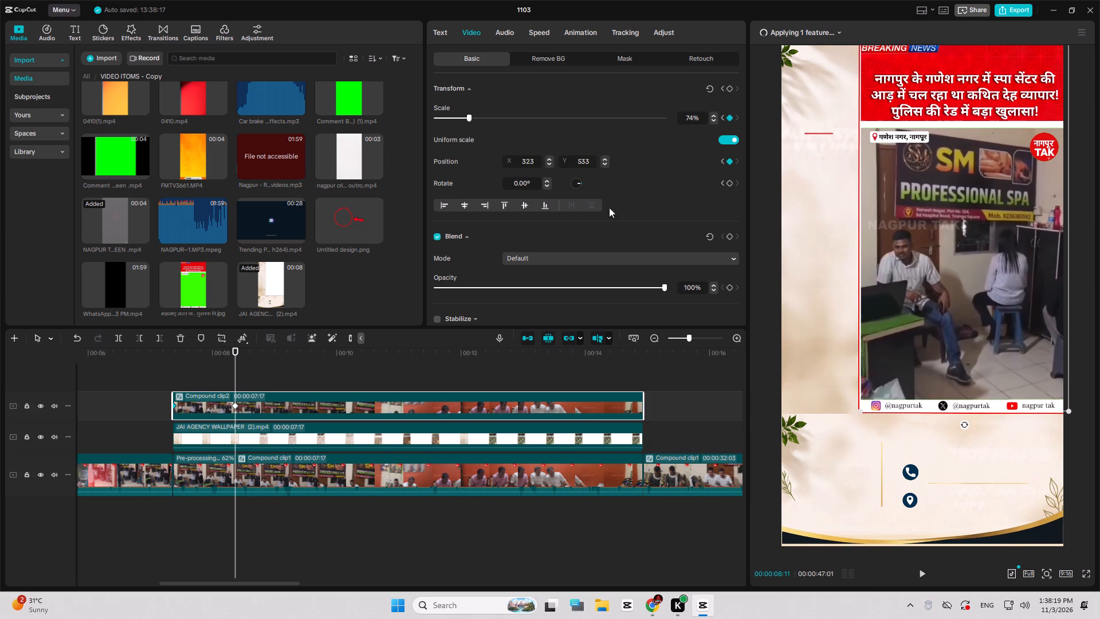
# Add Transform keyframes to the top compound clip at 13:28, about one second before its end.
pyautogui.click(642, 358)
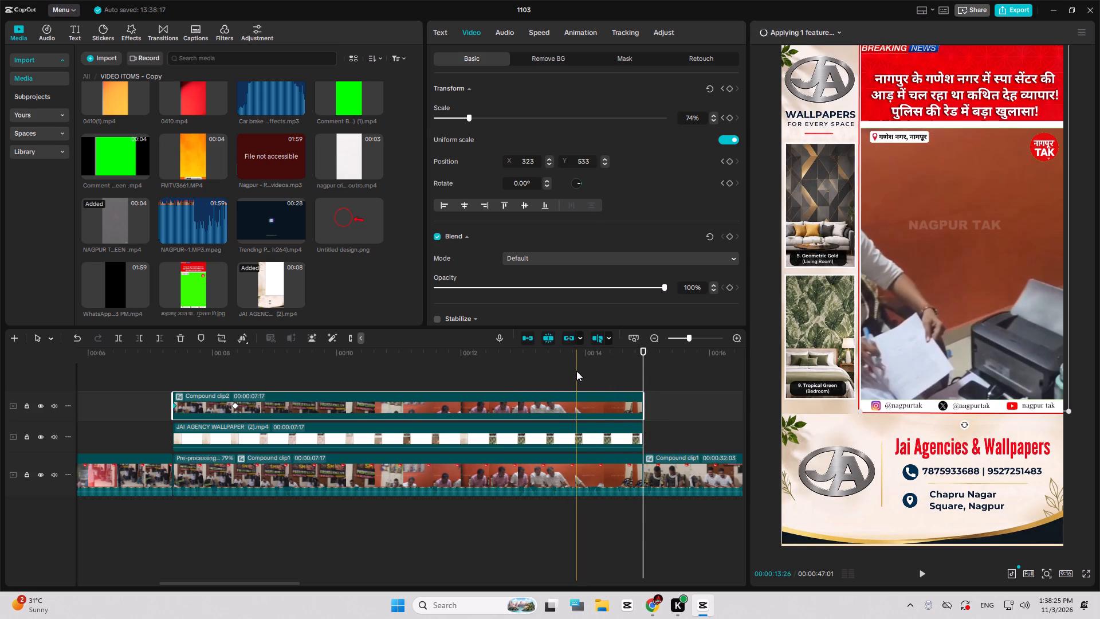
pyautogui.click(576, 371)
pyautogui.press('Right')
pyautogui.press('Right')
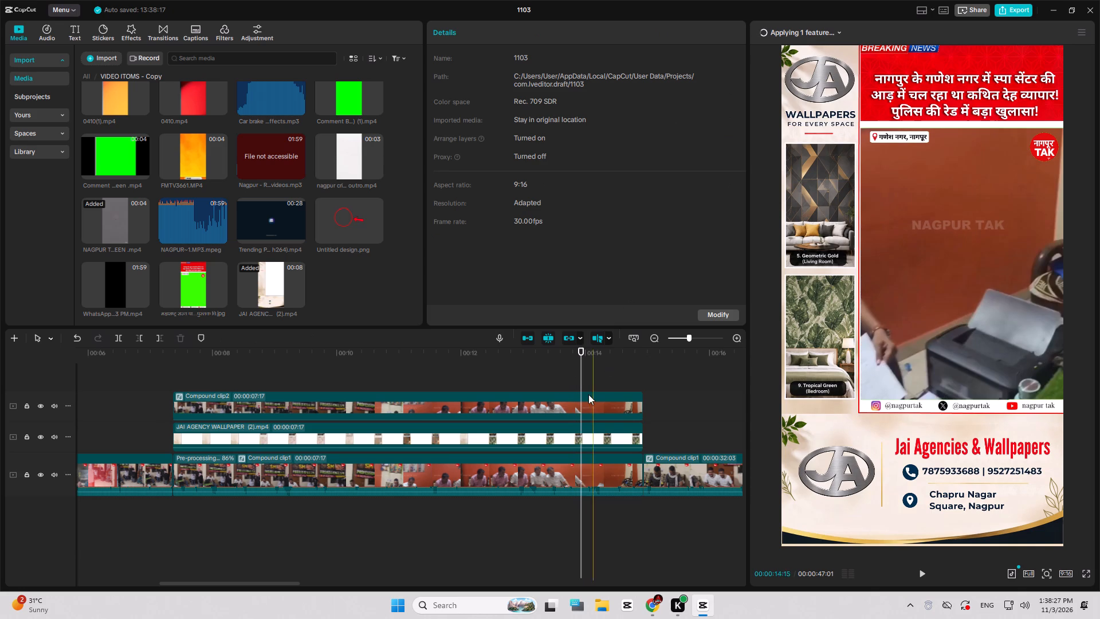
pyautogui.click(588, 394)
pyautogui.click(467, 33)
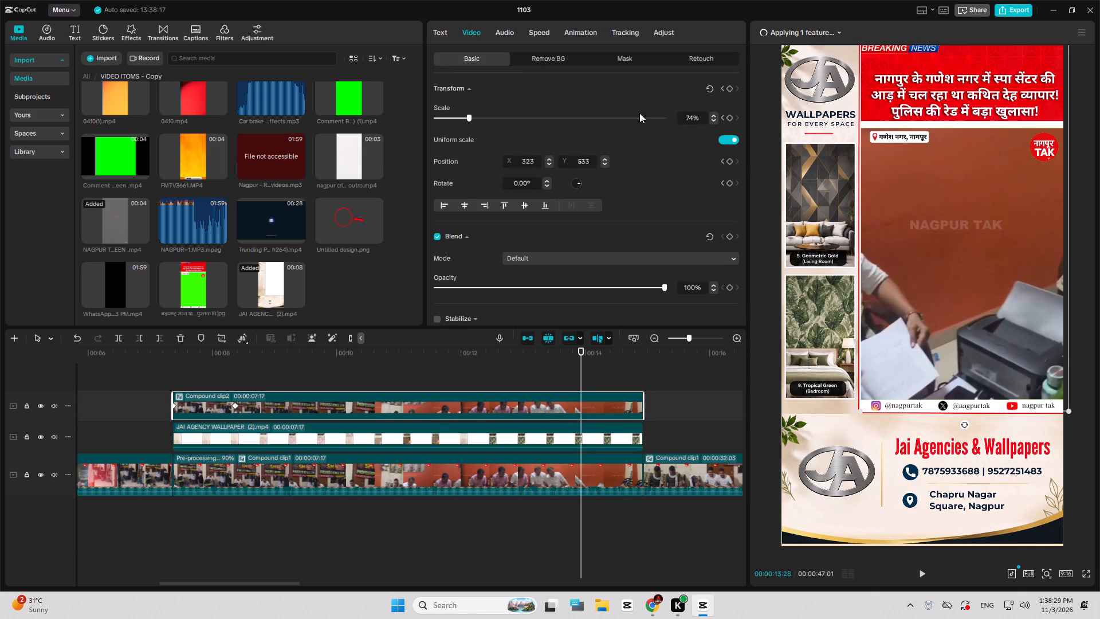
pyautogui.click(692, 116)
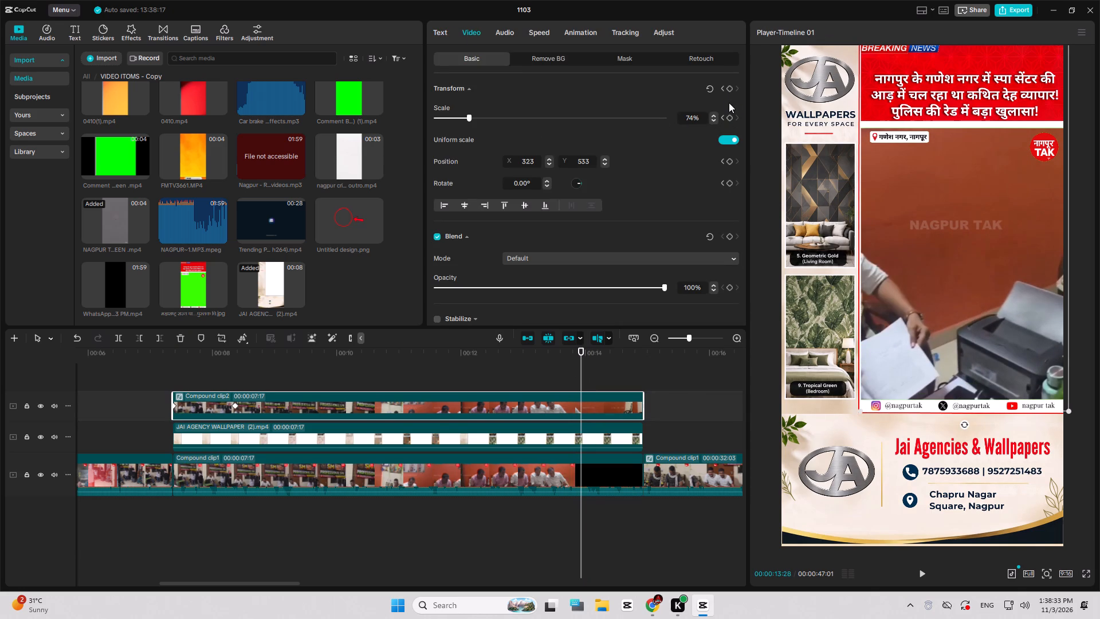
pyautogui.click(729, 89)
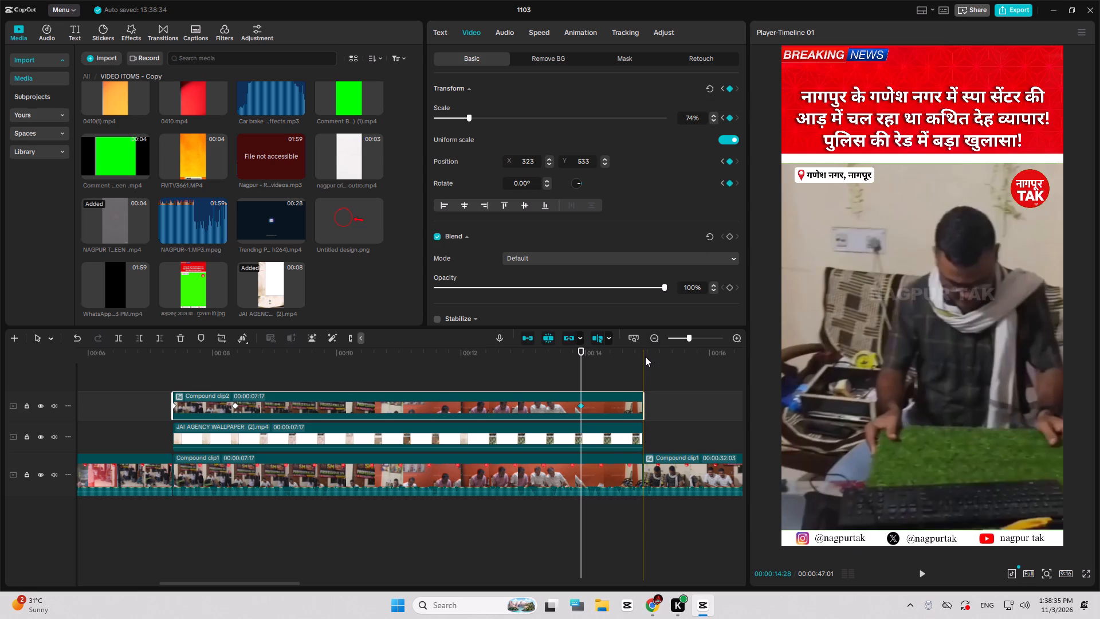
# At the top compound clip's end, 14:28, set its scale to 100% and its position to X 0, Y 0.
pyautogui.click(645, 356)
pyautogui.doubleClick(695, 119)
pyautogui.press('1')
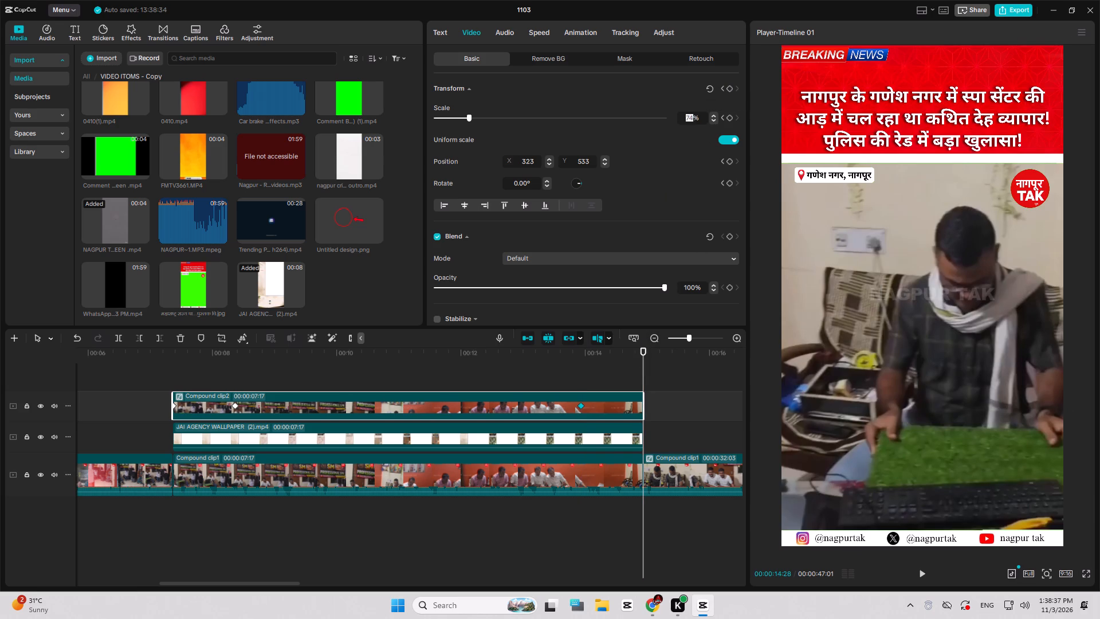
pyautogui.press('0')
pyautogui.press('0')
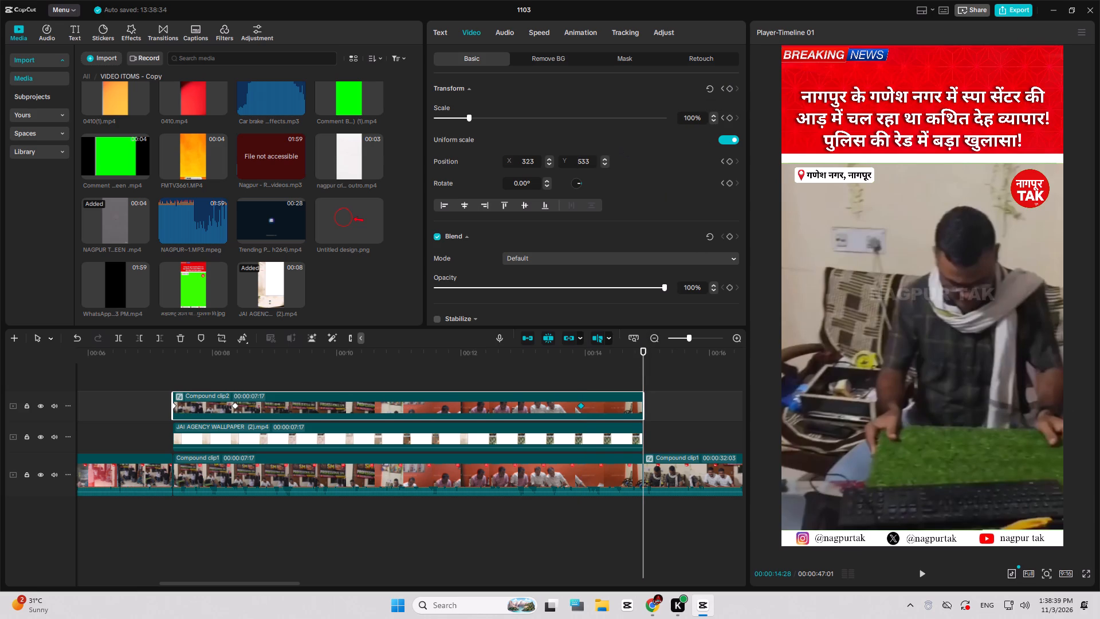
pyautogui.doubleClick(588, 164)
pyautogui.press('0')
pyautogui.doubleClick(532, 159)
pyautogui.press('0')
pyautogui.click(541, 145)
# Play through the wallpaper ad section to check the news footage shrinking and growing back.
pyautogui.moveTo(453, 350); pyautogui.dragTo(108, 367)
pyautogui.press('space')
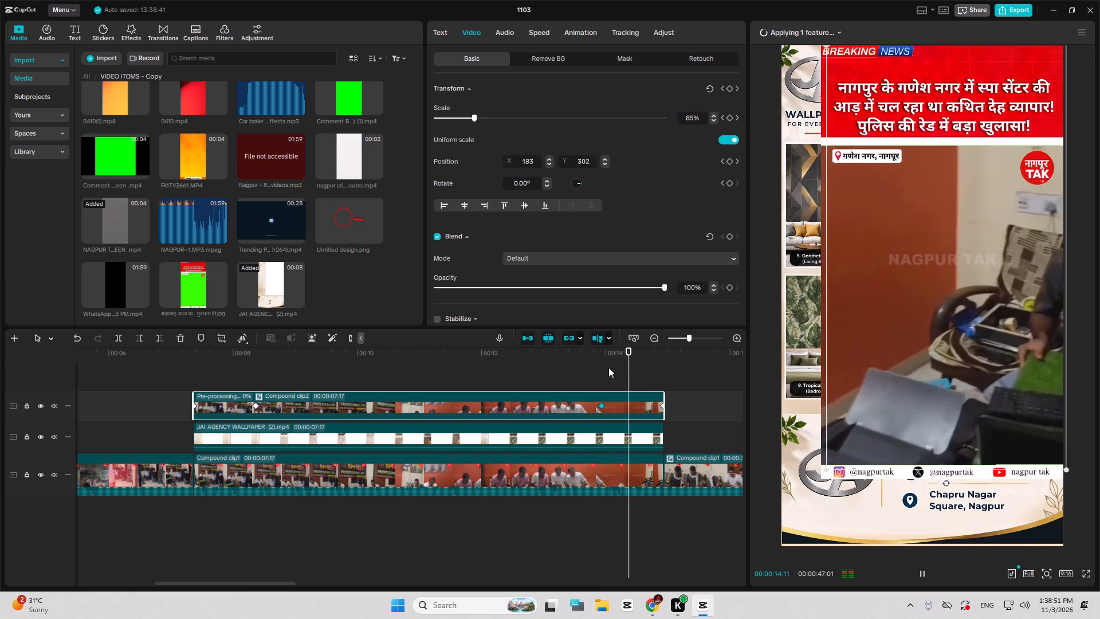
pyautogui.keyDown('ctrl'); pyautogui.scroll(-16, 628, 399); pyautogui.keyUp('ctrl')
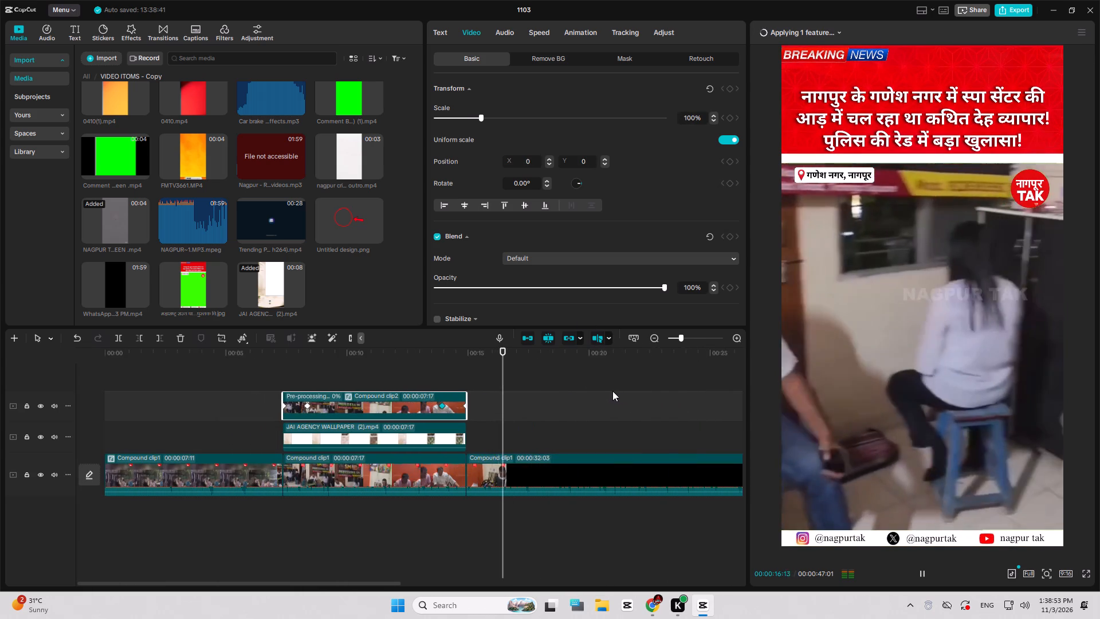
pyautogui.keyDown('ctrl'); pyautogui.scroll(-14, 612, 391); pyautogui.keyUp('ctrl')
pyautogui.press('space')
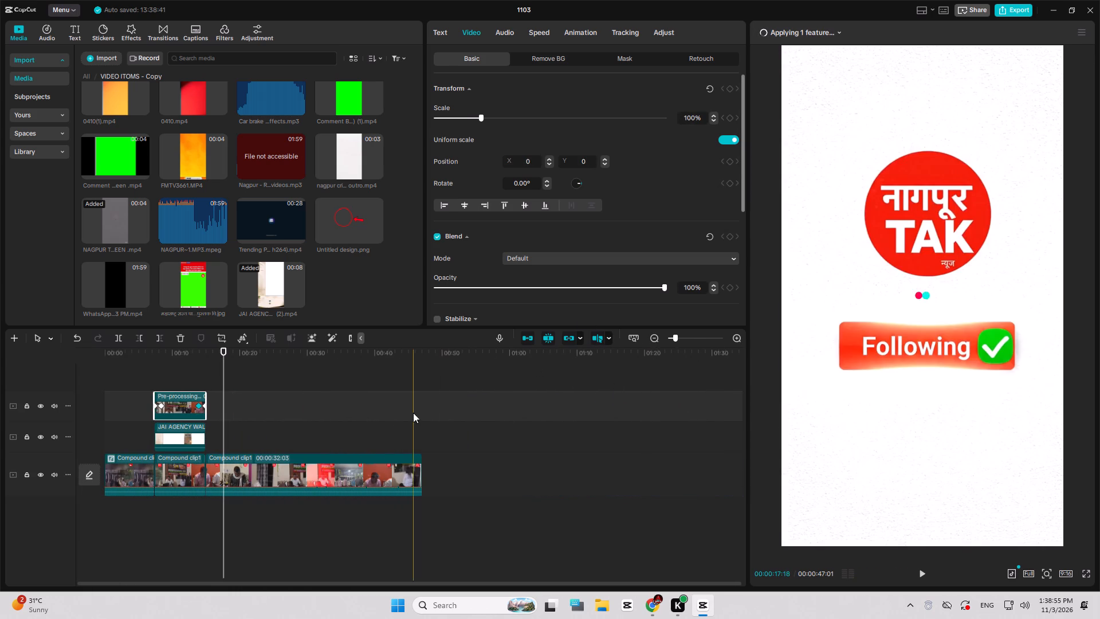
# Export the video as 1103 in 1080P, HEVC, mp4 at 30fps and close the export window.
pyautogui.click(411, 409)
pyautogui.click(1006, 10)
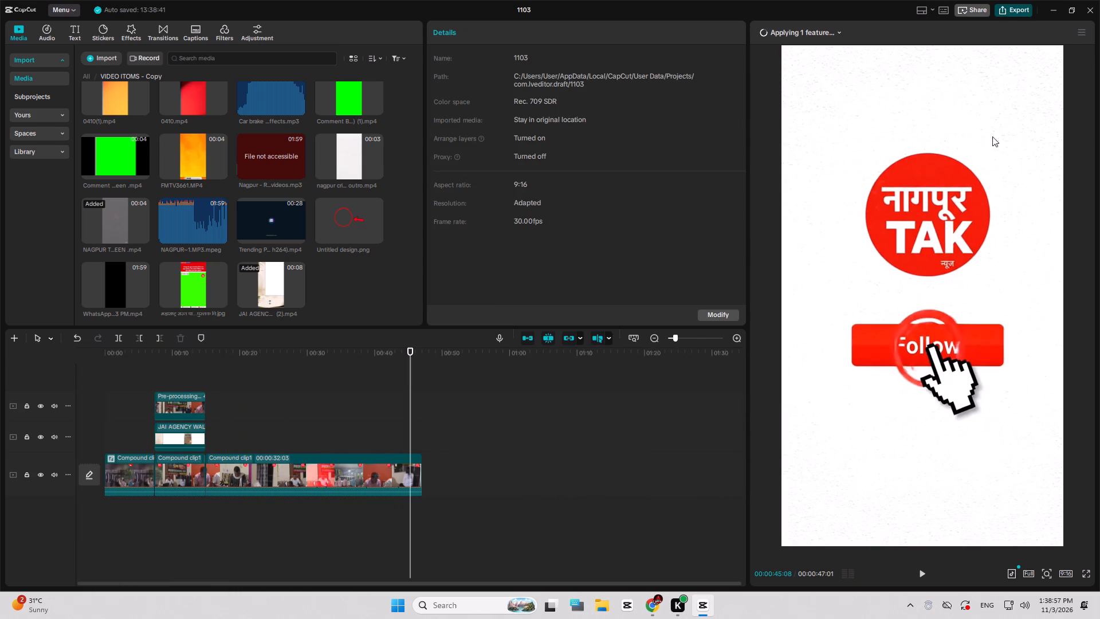
pyautogui.moveTo(637, 164); pyautogui.dragTo(549, 163)
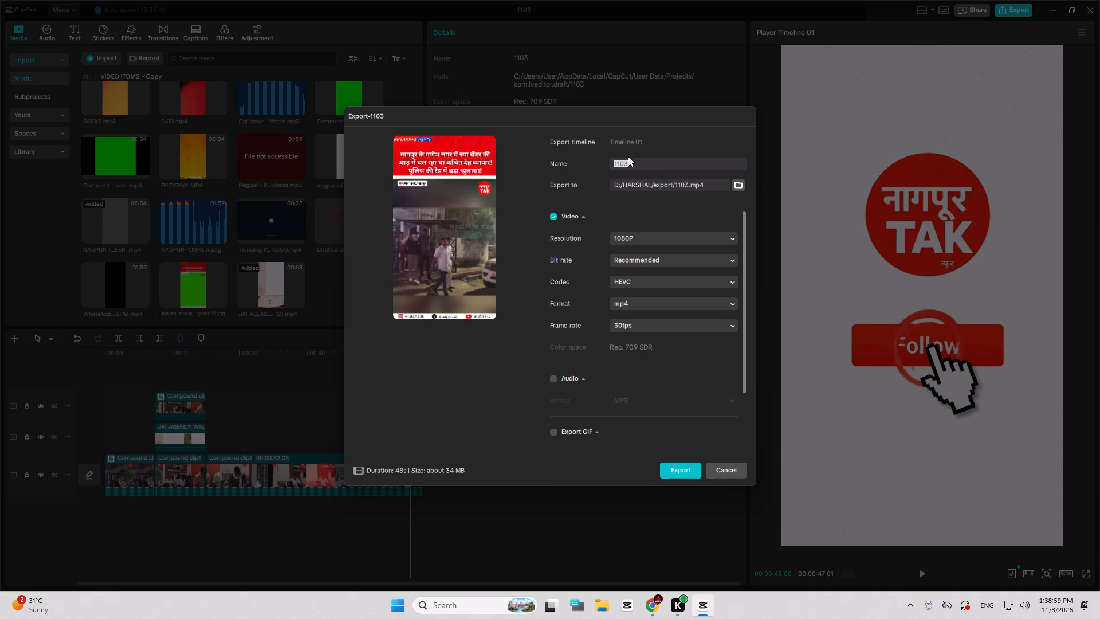
pyautogui.click(691, 476)
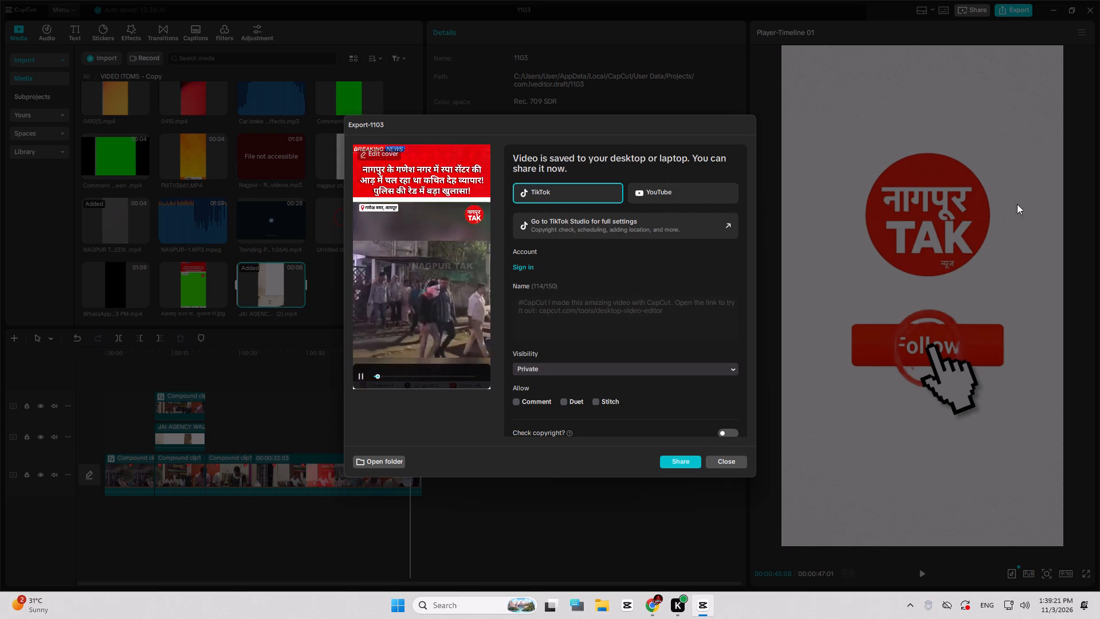
pyautogui.click(730, 461)
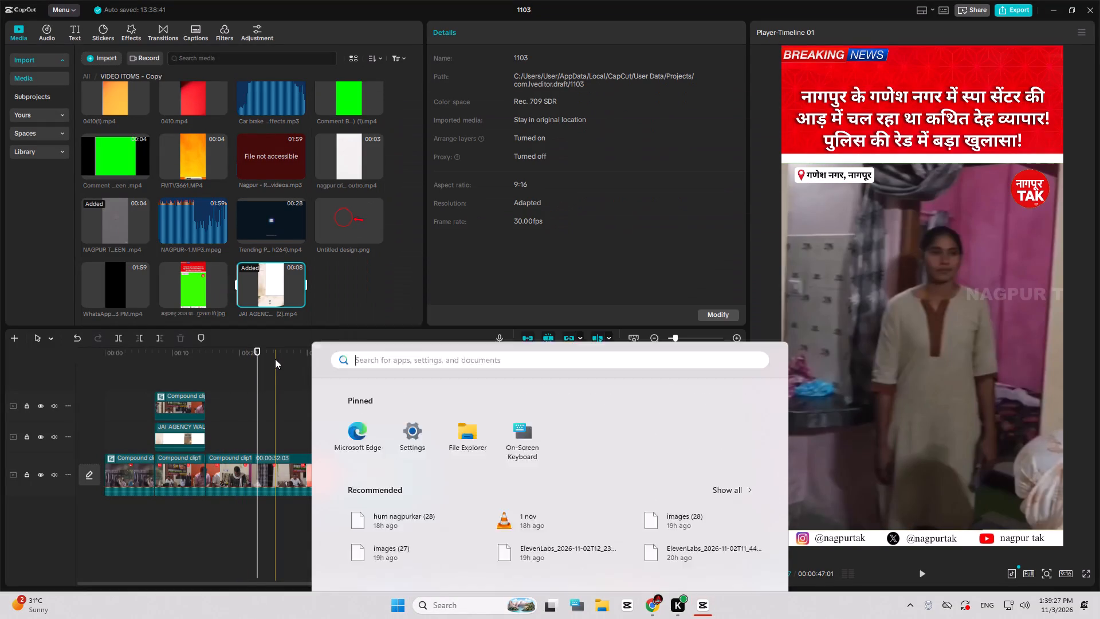
# Undo the ad section edits and the compound clips, back to the separate text, overlay, video and audio tracks.
pyautogui.hotkey('ctrl', 'z')
pyautogui.hotkey('ctrl', 'z')
pyautogui.hotkey('ctrl', 'z')
pyautogui.hotkey('ctrl', 'z')
pyautogui.hotkey('ctrl', 'z')
pyautogui.hotkey('ctrl', 'z')
pyautogui.hotkey('ctrl', 'z')
pyautogui.hotkey('ctrl', 'z')
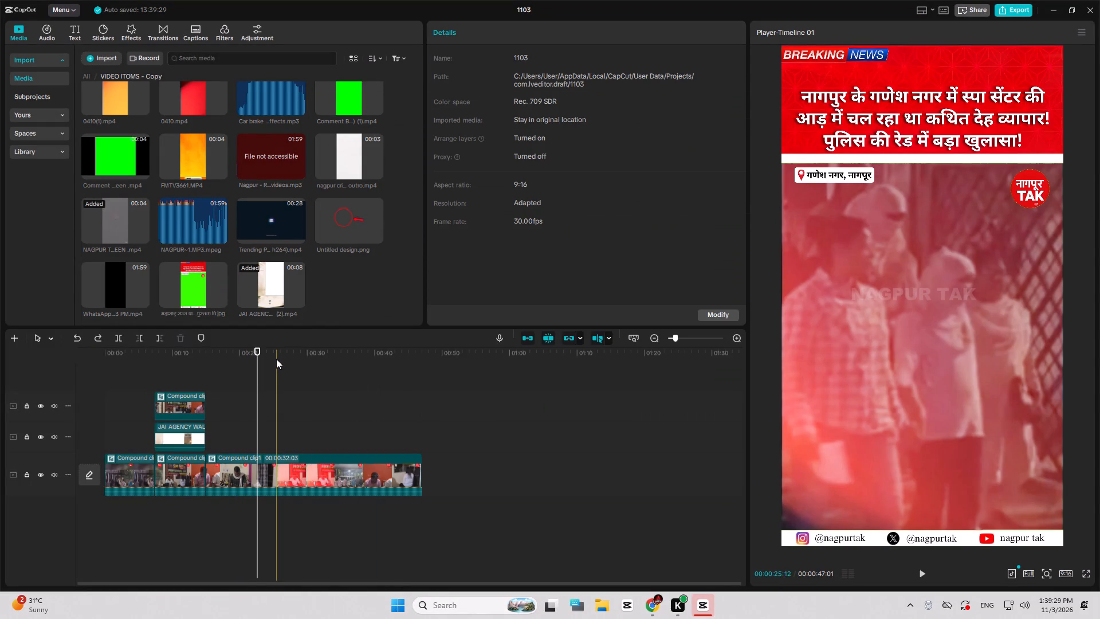
pyautogui.hotkey('ctrl', 'z')
pyautogui.hotkey('ctrl', 'z')
pyautogui.hotkey('ctrl', 'z')
pyautogui.hotkey('ctrl', 'z')
pyautogui.hotkey('ctrl', 'z')
pyautogui.hotkey('ctrl', 'z')
pyautogui.hotkey('ctrl', 'z')
pyautogui.hotkey('ctrl', 'z')
pyautogui.hotkey('ctrl', 'z')
pyautogui.hotkey('ctrl', 'z')
pyautogui.hotkey('ctrl', 'z')
pyautogui.hotkey('ctrl', 'z')
pyautogui.hotkey('ctrl', 'z')
pyautogui.hotkey('ctrl', 'z')
pyautogui.hotkey('ctrl', 'z')
pyautogui.hotkey('ctrl', 'z')
pyautogui.hotkey('ctrl', 'z')
pyautogui.hotkey('ctrl', 'z')
pyautogui.hotkey('ctrl', 'z')
pyautogui.hotkey('ctrl', 'z')
pyautogui.hotkey('ctrl', 'z')
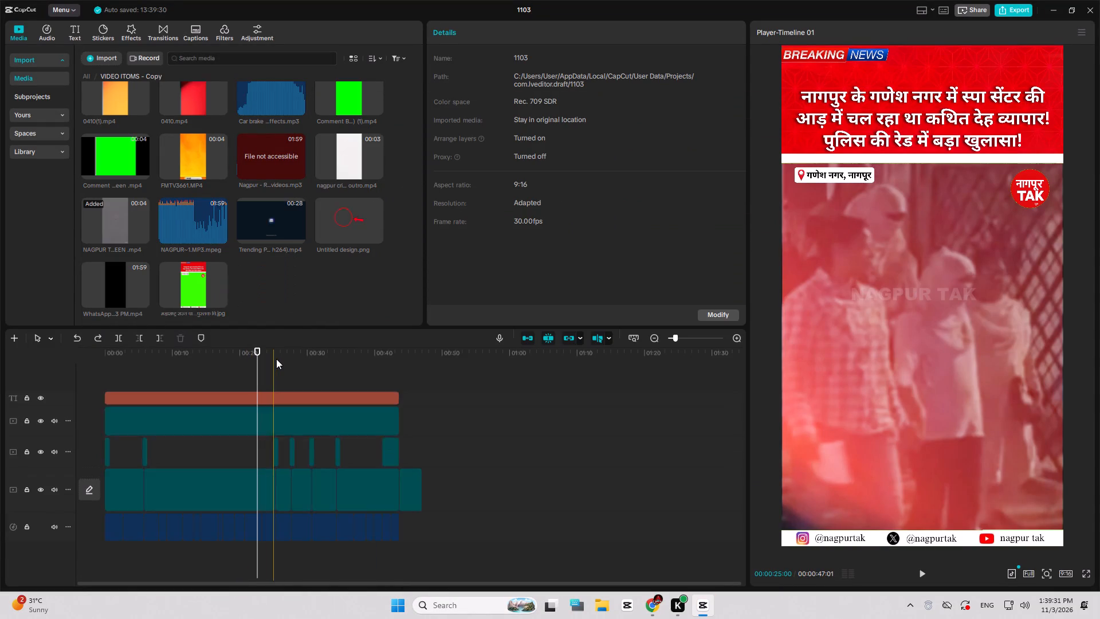
# Replace the NAGPUR TAK outro at the end of the main track with FMTV3661.MP4.
pyautogui.click(462, 438)
pyautogui.click(411, 491)
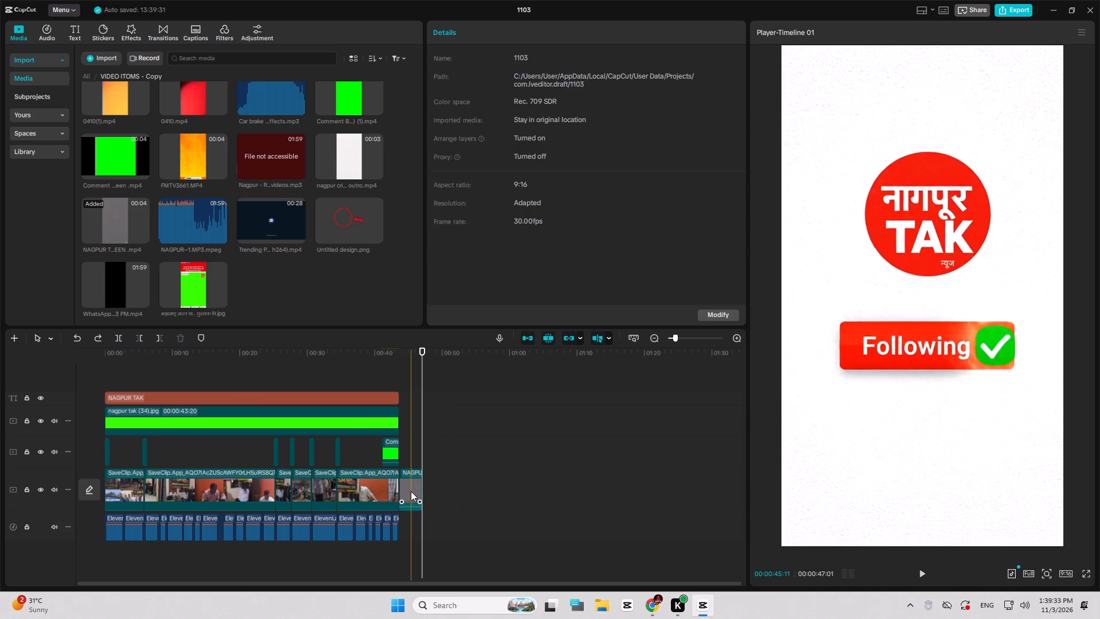
pyautogui.press('Delete')
pyautogui.click(425, 464)
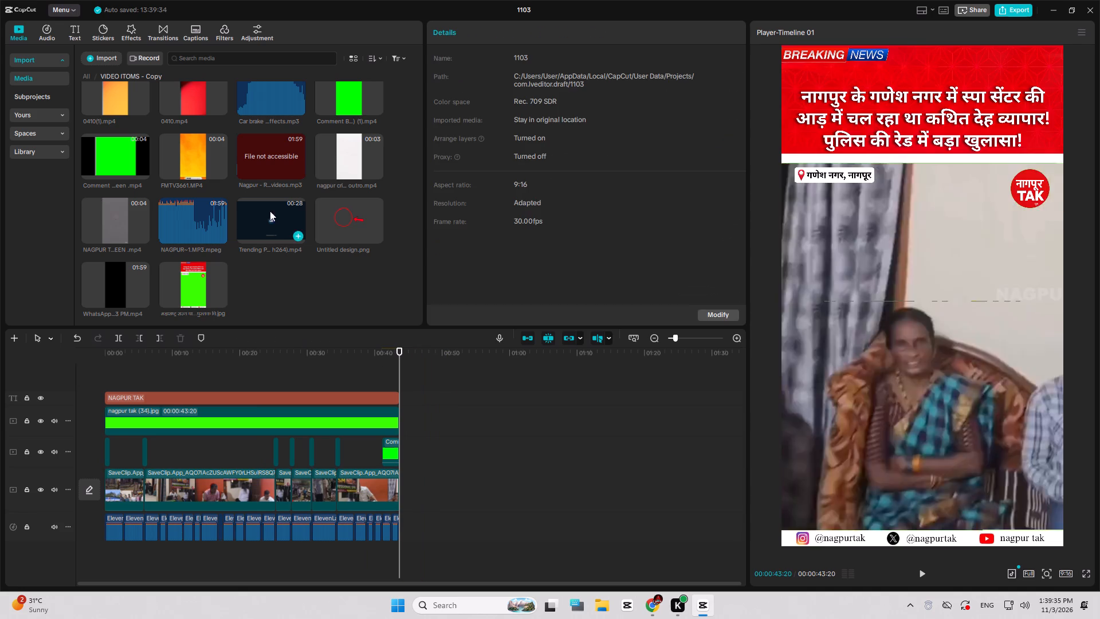
pyautogui.click(218, 171)
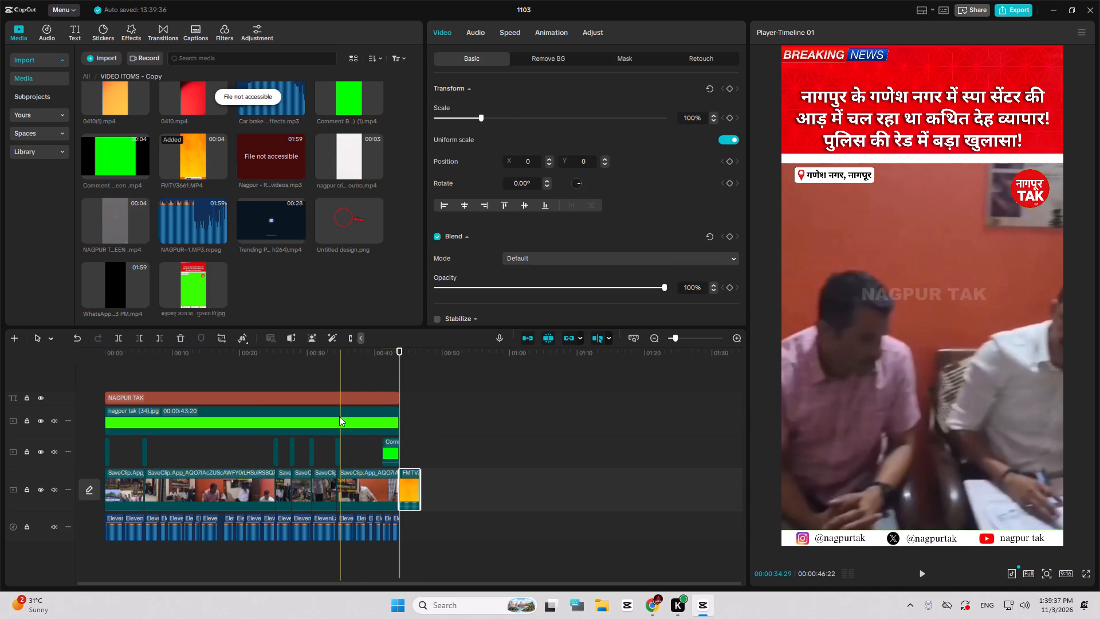
# Replace the nagpur tak (34).jpg overlay clip with Copy of hum nagpurkar (5).jpg from the top-level project media.
pyautogui.click(339, 416)
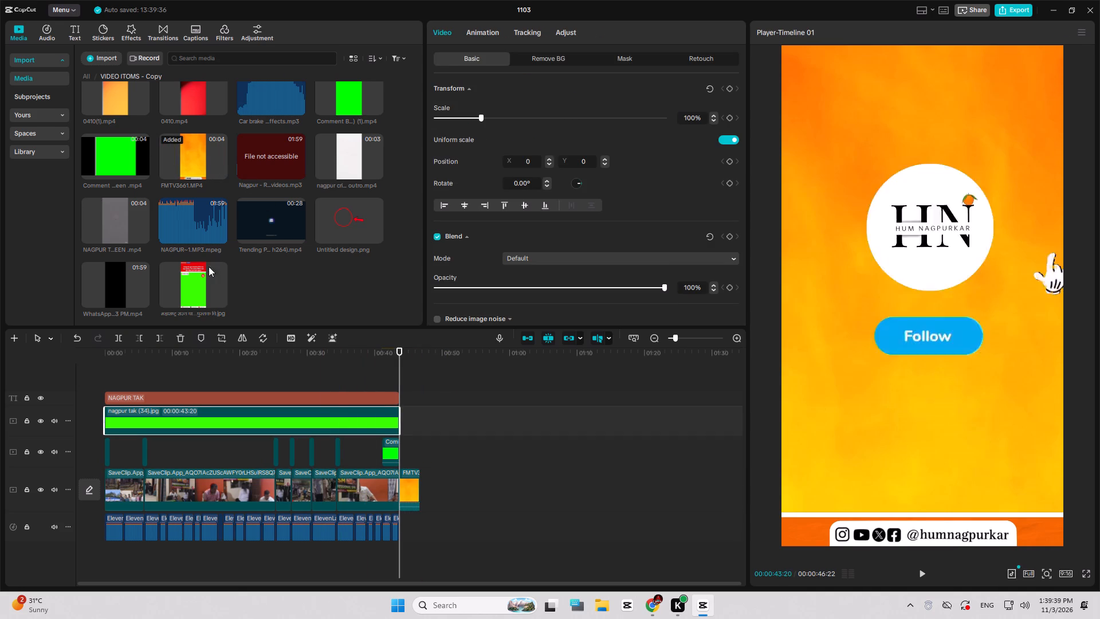
pyautogui.click(85, 76)
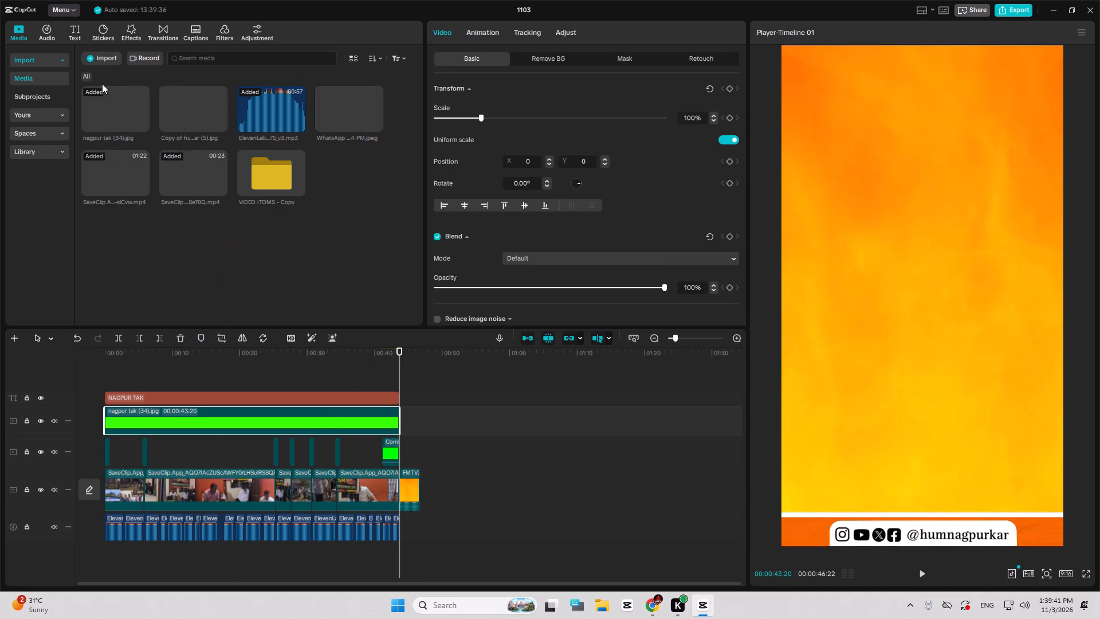
pyautogui.moveTo(183, 120); pyautogui.dragTo(156, 417)
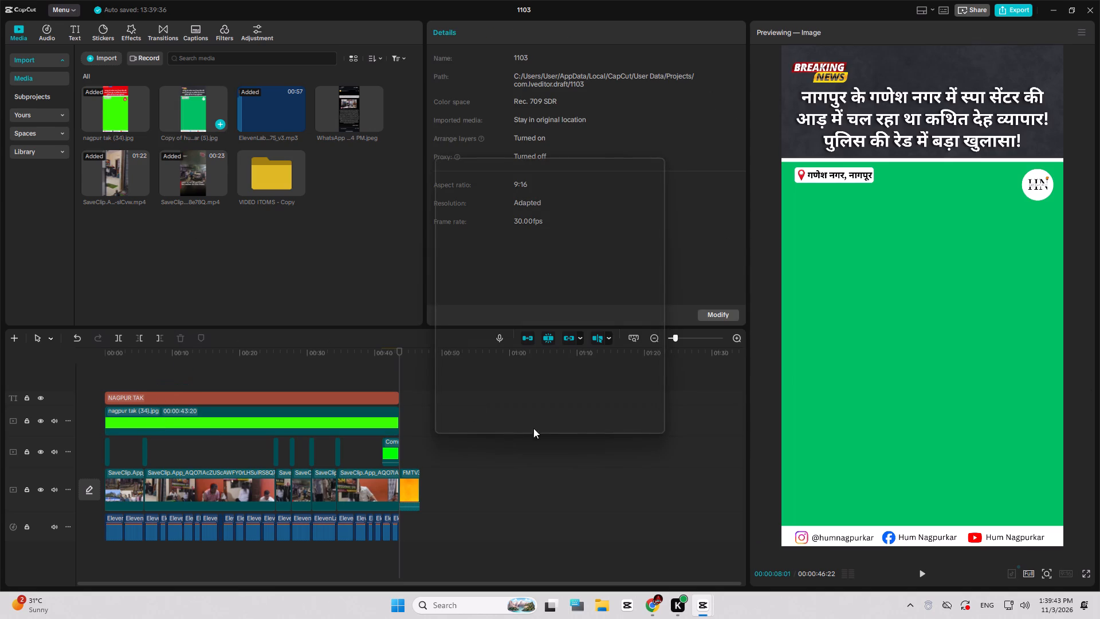
pyautogui.click(596, 420)
# Resample the chroma key colour of the hum nagpurkar overlay from its own green area to remove it.
pyautogui.click(363, 351)
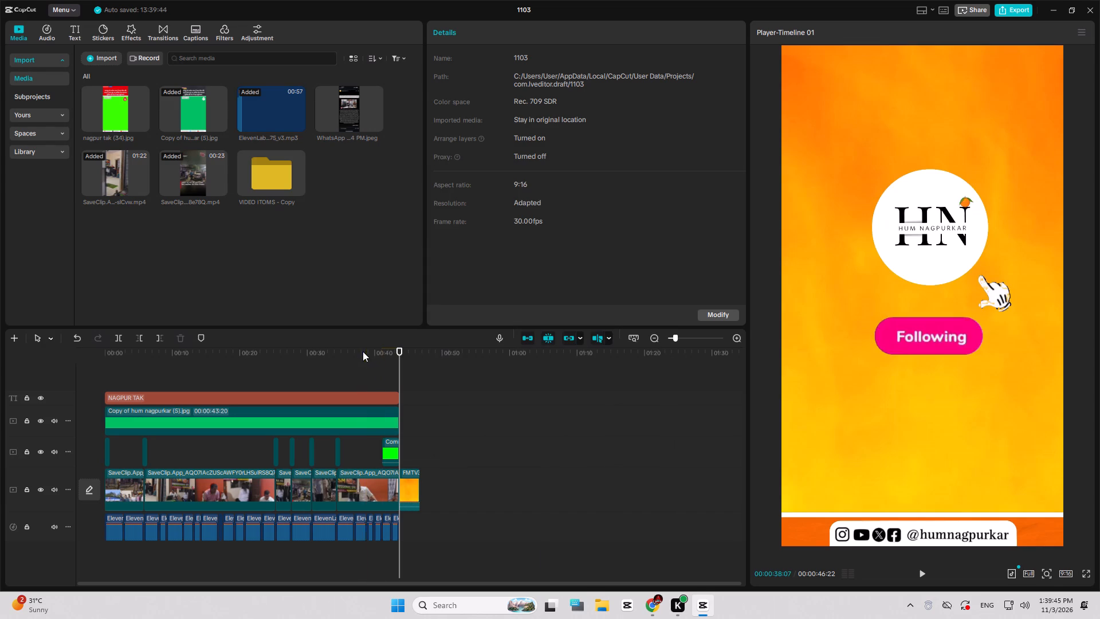
pyautogui.click(367, 416)
pyautogui.click(526, 62)
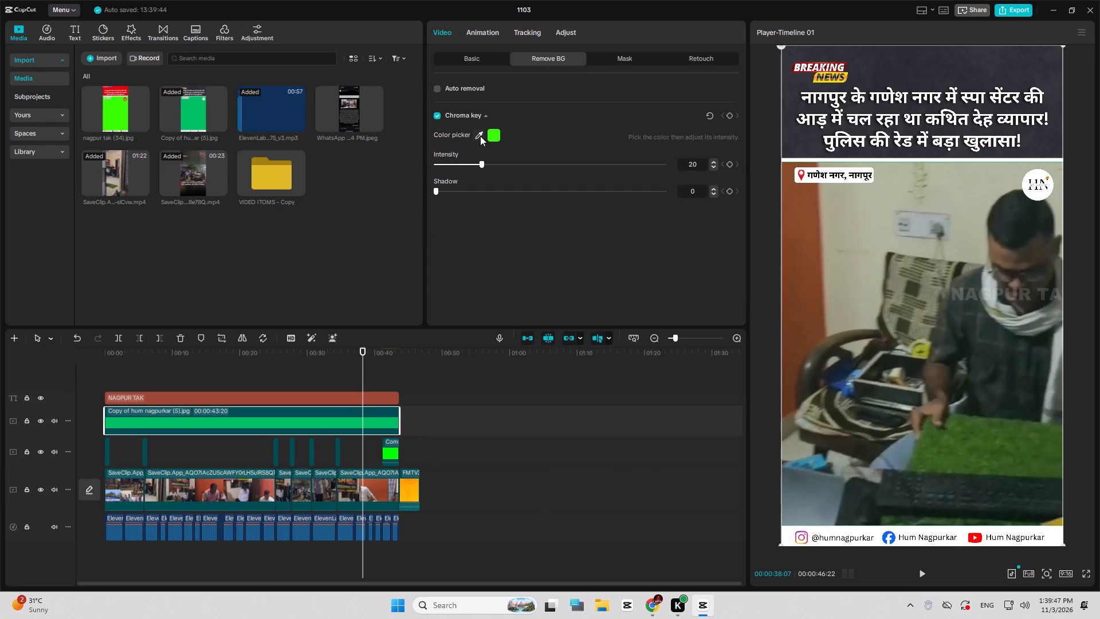
pyautogui.click(480, 136)
pyautogui.click(846, 217)
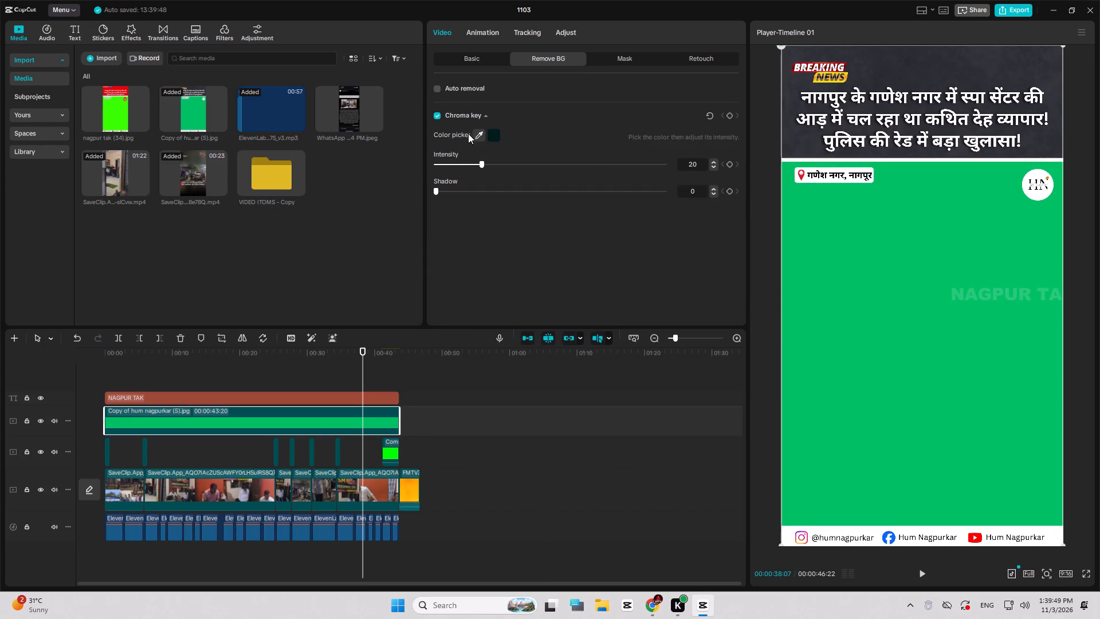
pyautogui.click(476, 133)
pyautogui.click(932, 278)
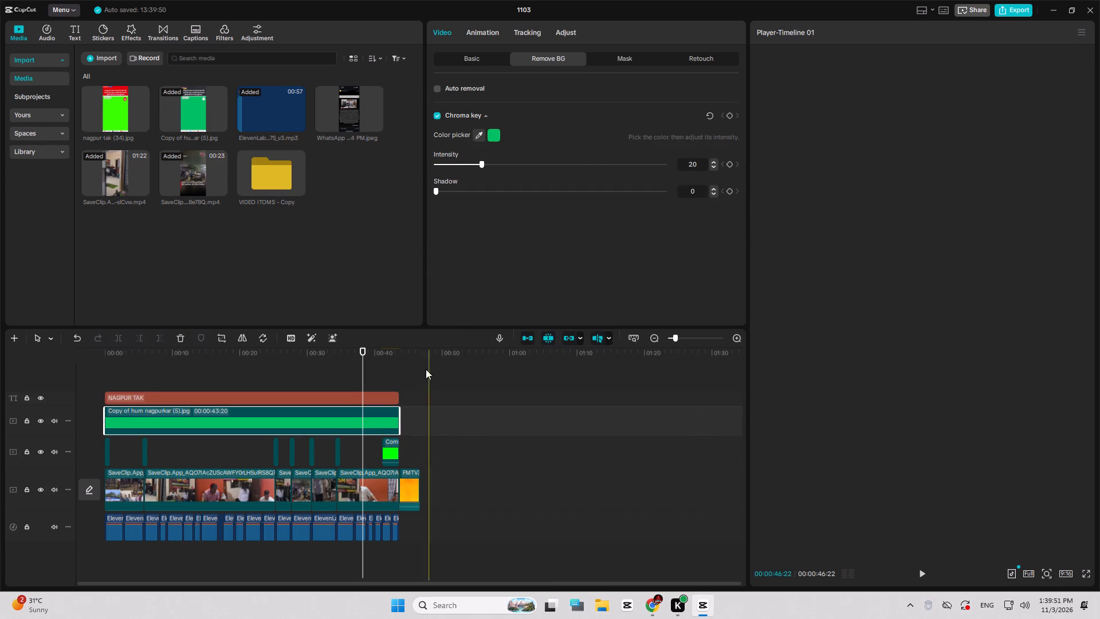
# Change the NAGPUR TAK watermark text to HUM NAGPURKAR.
pyautogui.click(340, 397)
pyautogui.moveTo(492, 88); pyautogui.dragTo(434, 88)
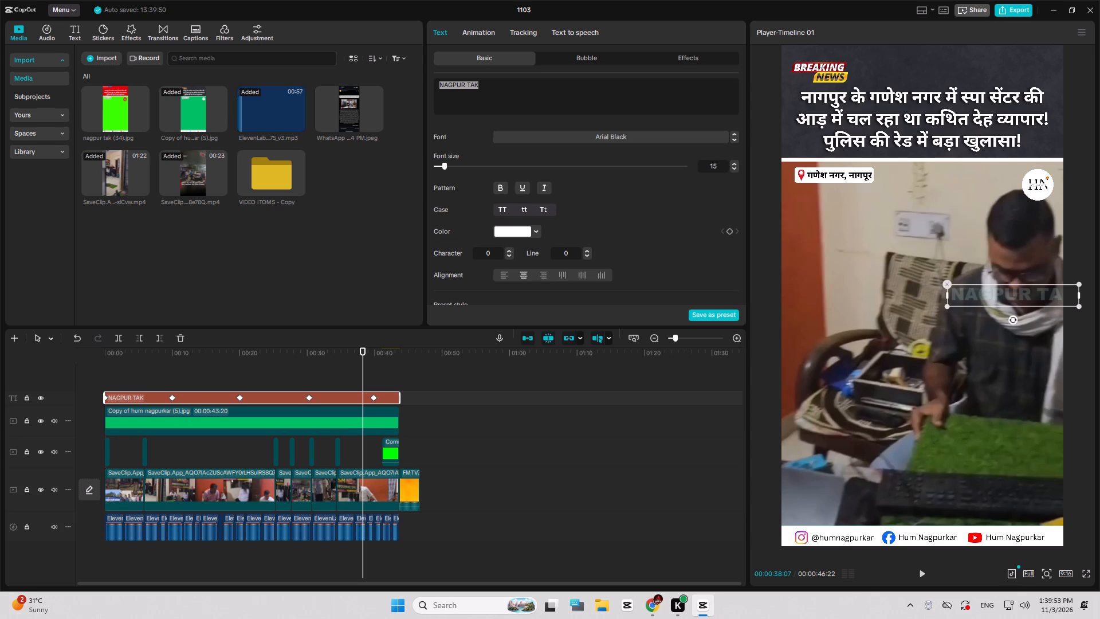
pyautogui.write('HUM NAGPURKAR')
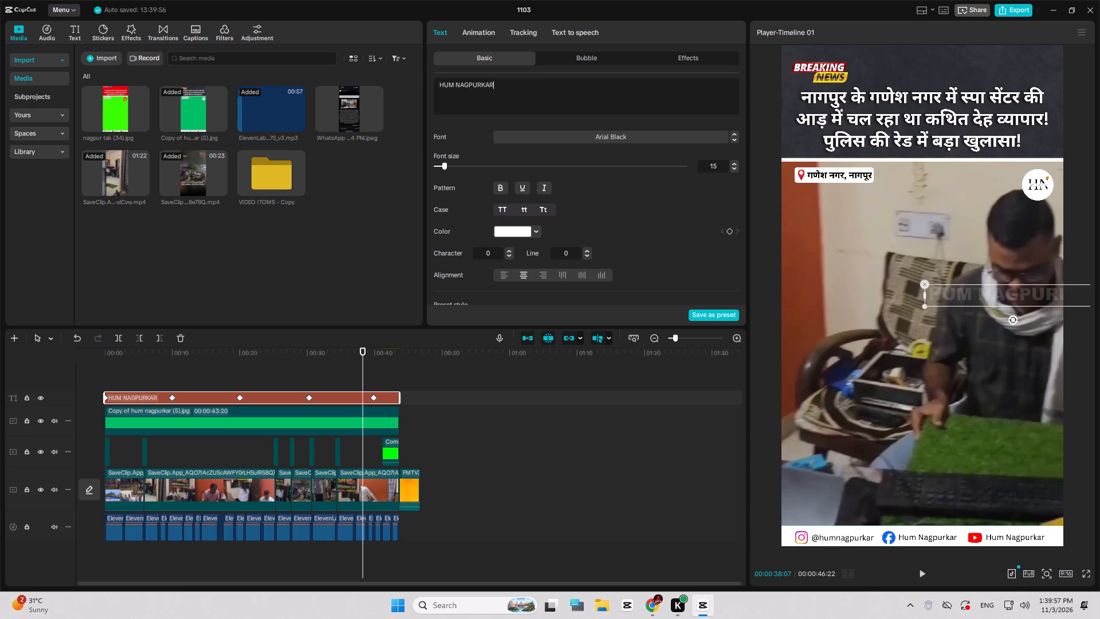
# Play the opening seconds of the video to check the new overlay and watermark.
pyautogui.moveTo(337, 349); pyautogui.dragTo(49, 346)
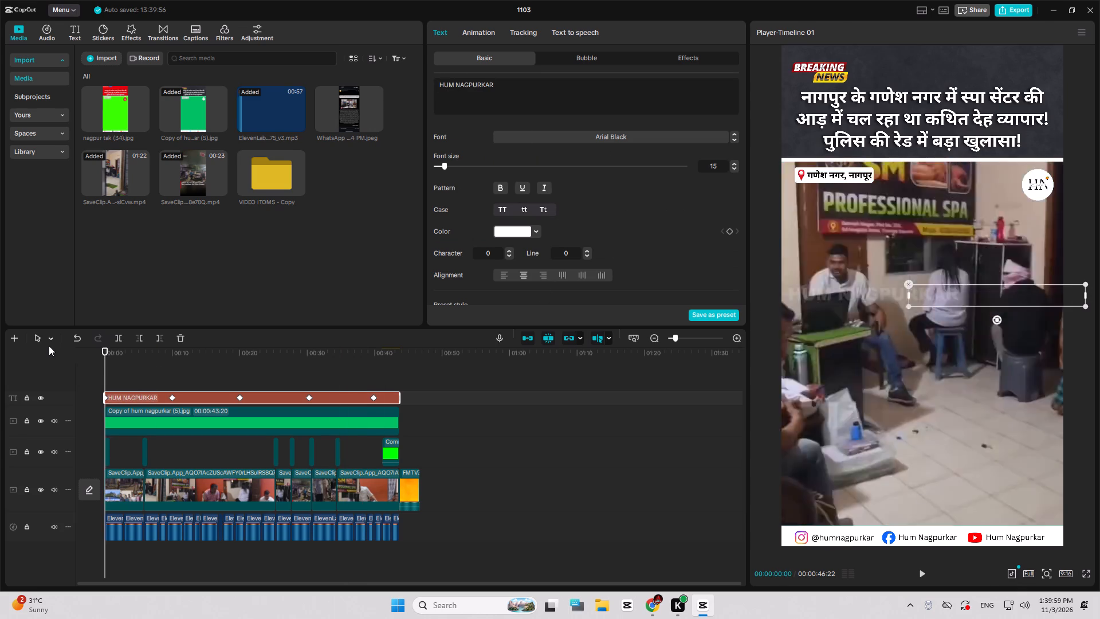
pyautogui.press('space')
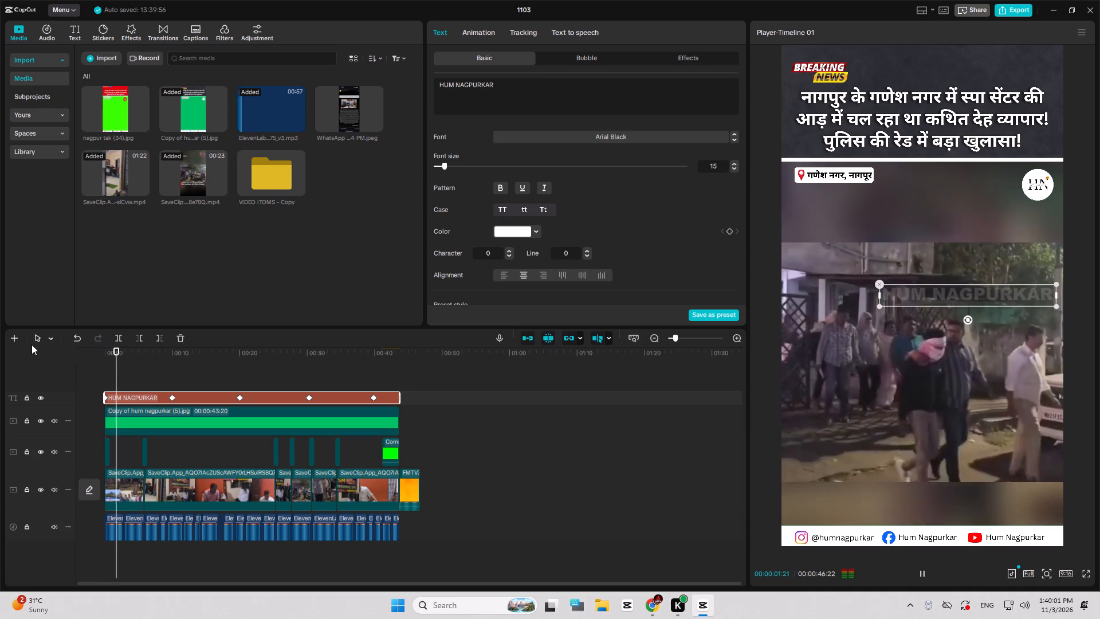
pyautogui.press('space')
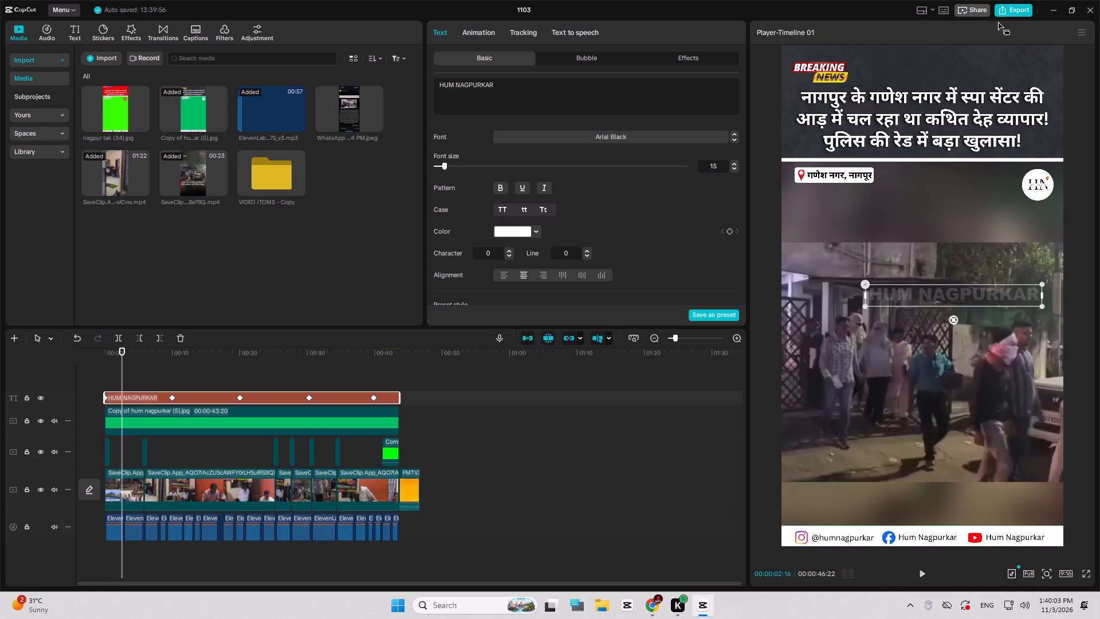
# Export the rebranded video as 1103(1) in 1080P, HEVC, mp4 at 30fps and close the export window.
pyautogui.click(1019, 11)
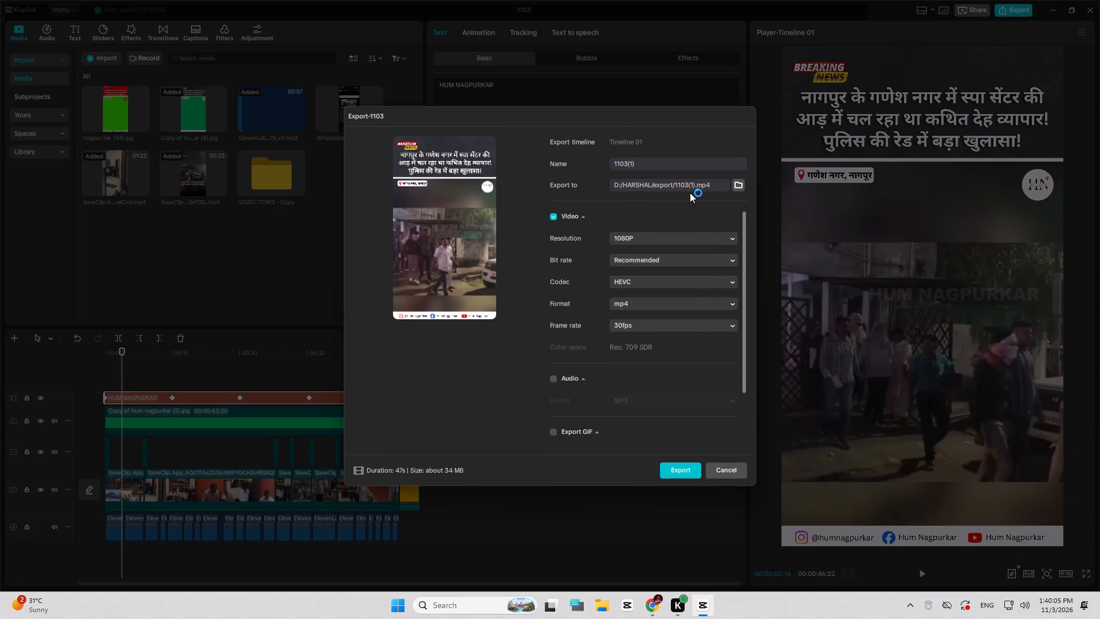
pyautogui.click(677, 466)
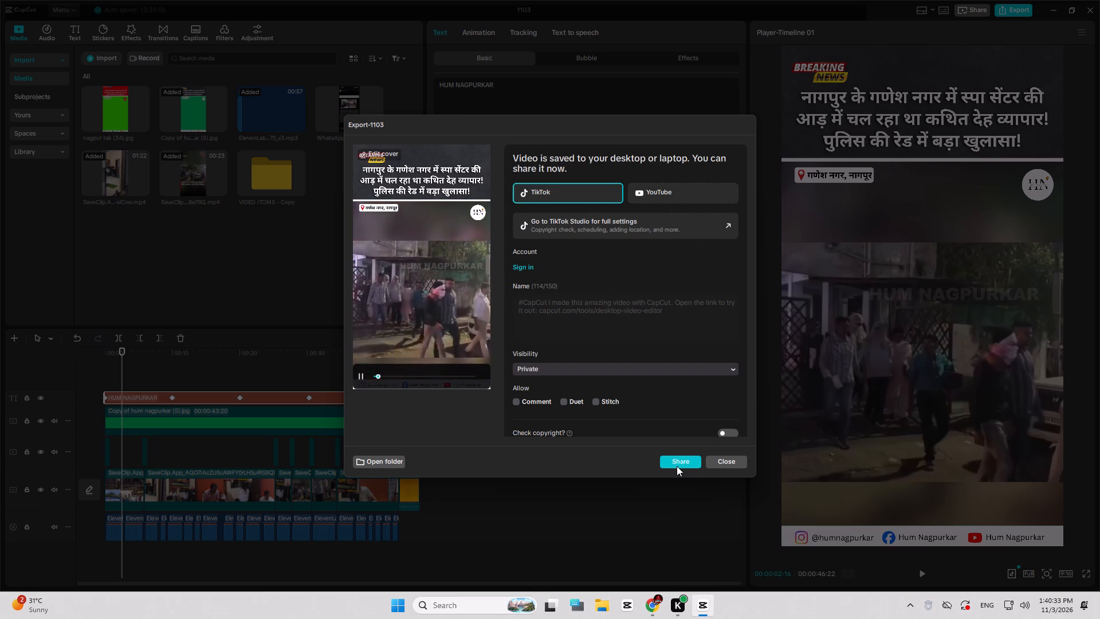
pyautogui.press('Escape')
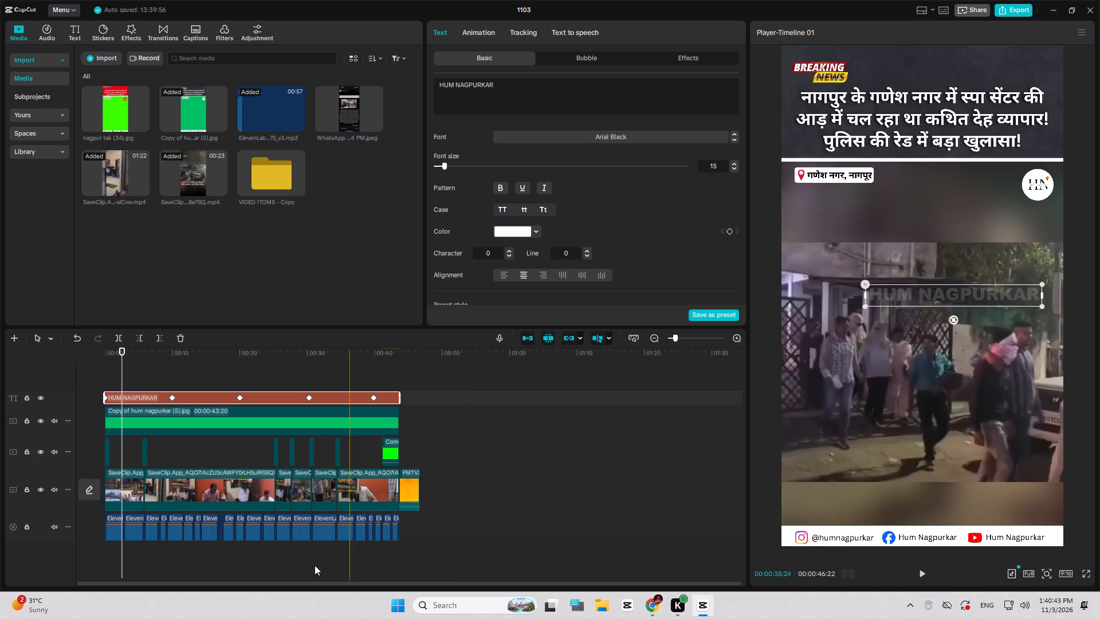
# Change the HUM NAGPURKAR watermark text to NAGPUR PRESS.
pyautogui.moveTo(521, 85); pyautogui.dragTo(355, 74)
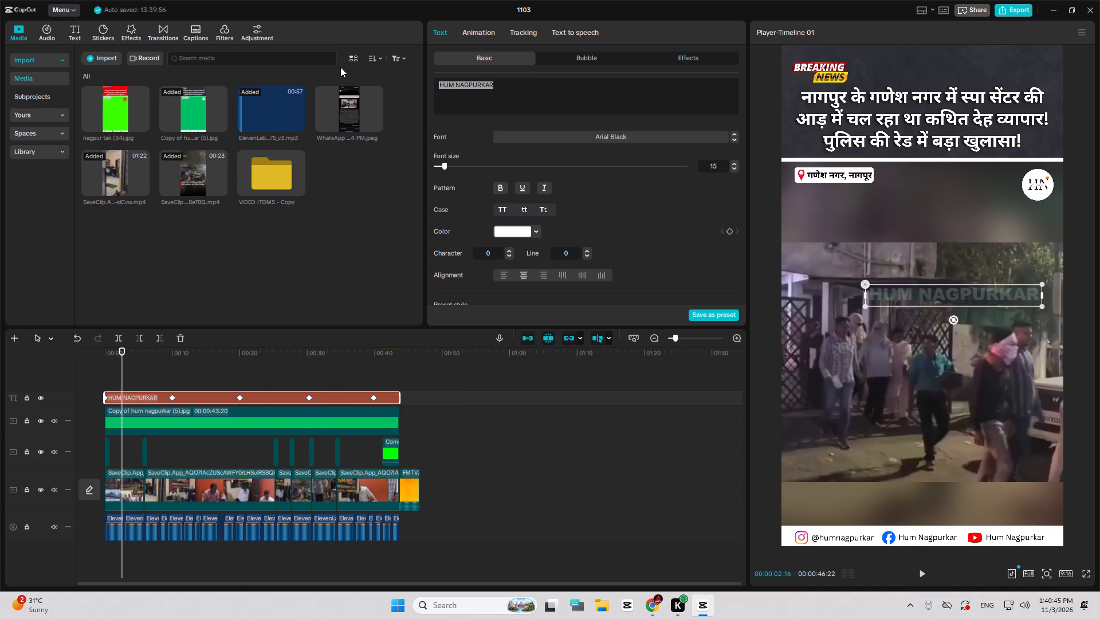
pyautogui.write('NAGPUR PRESS')
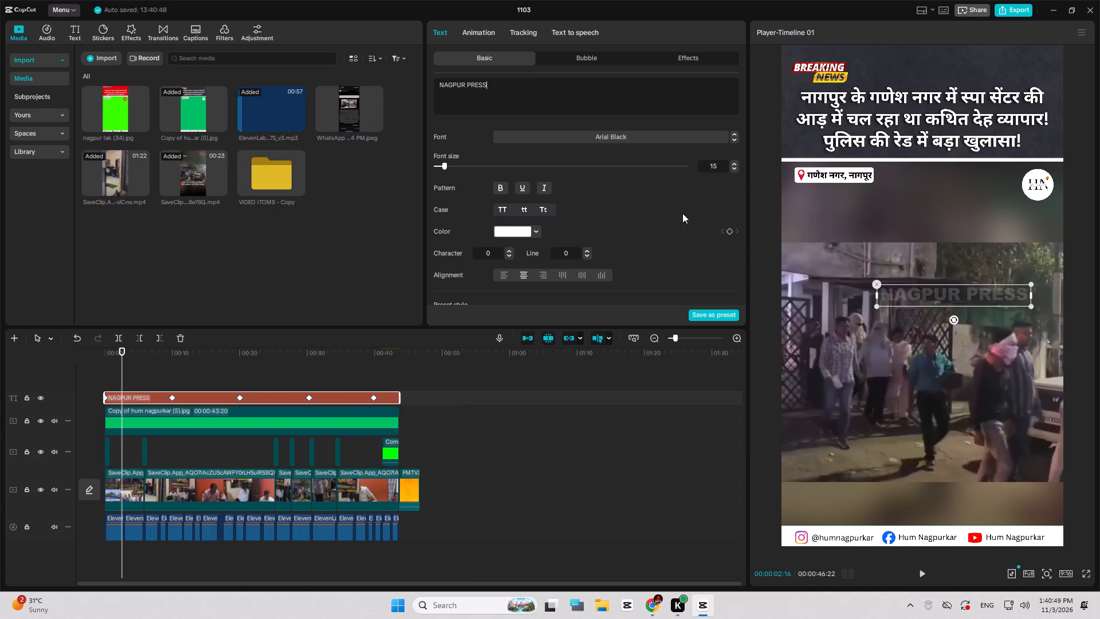
pyautogui.click(683, 215)
# Delete the green-screen hum nagpurkar overlay clip from the timeline.
pyautogui.click(336, 430)
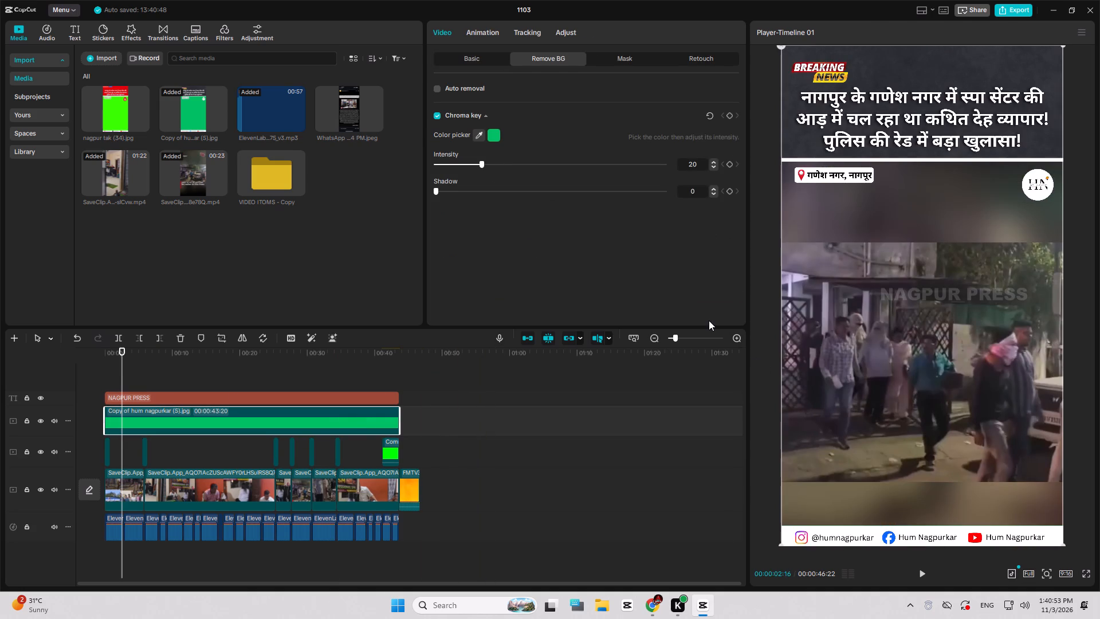
pyautogui.press('Delete')
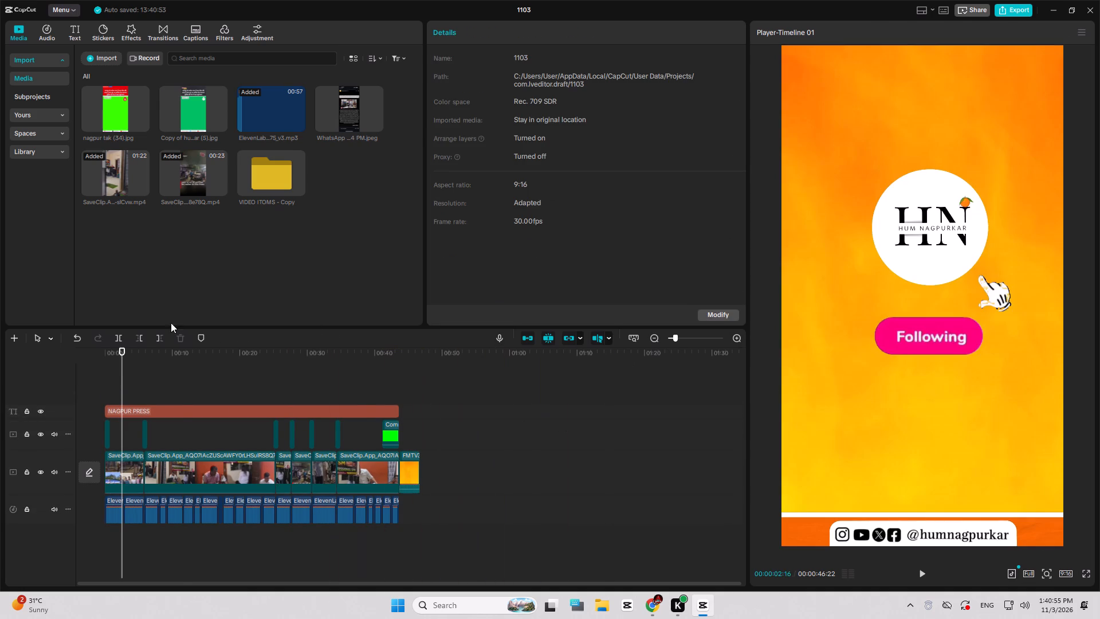
# Play the opening without the overlay, and delete the orange HUM NAGPURKAR outro clip at the end of the timeline.
pyautogui.moveTo(176, 352); pyautogui.dragTo(37, 371)
pyautogui.press('space')
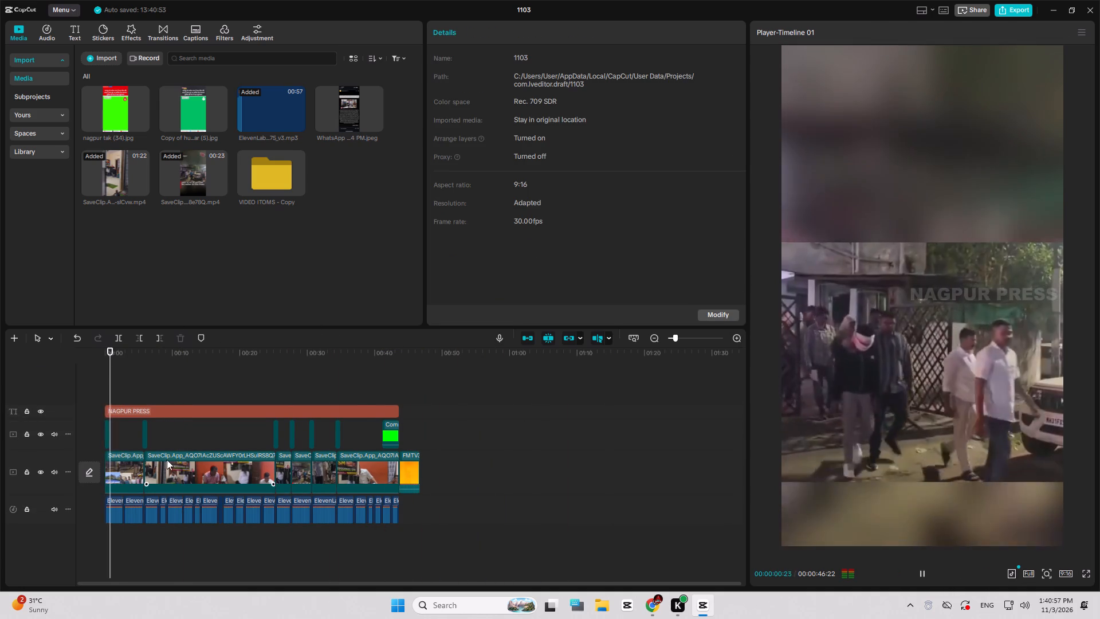
pyautogui.click(127, 464)
pyautogui.press('space')
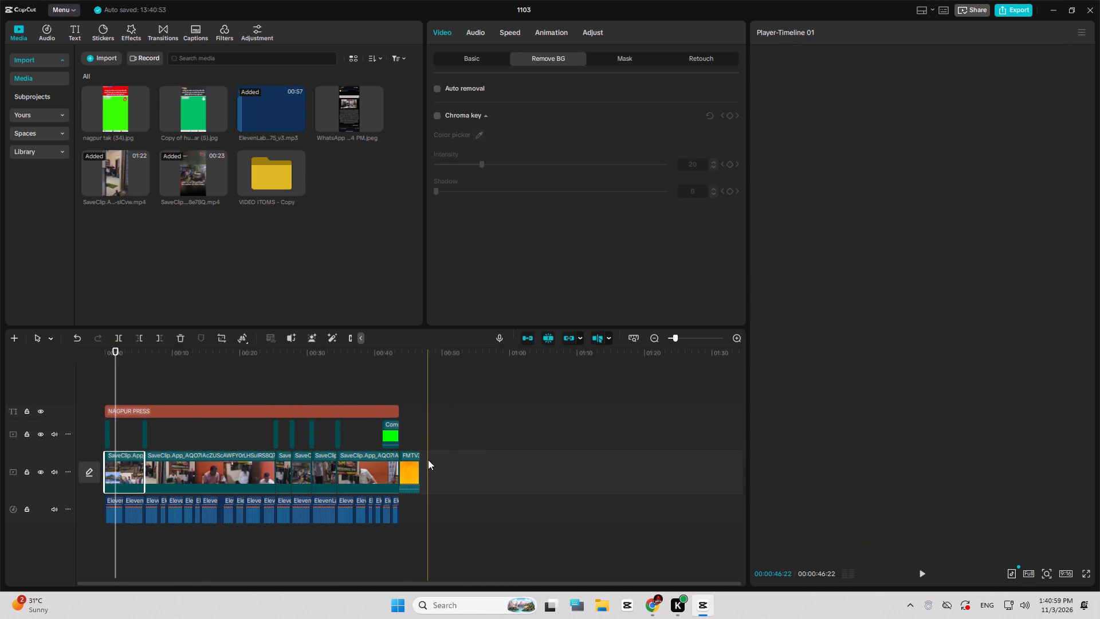
pyautogui.click(411, 470)
pyautogui.press('Delete')
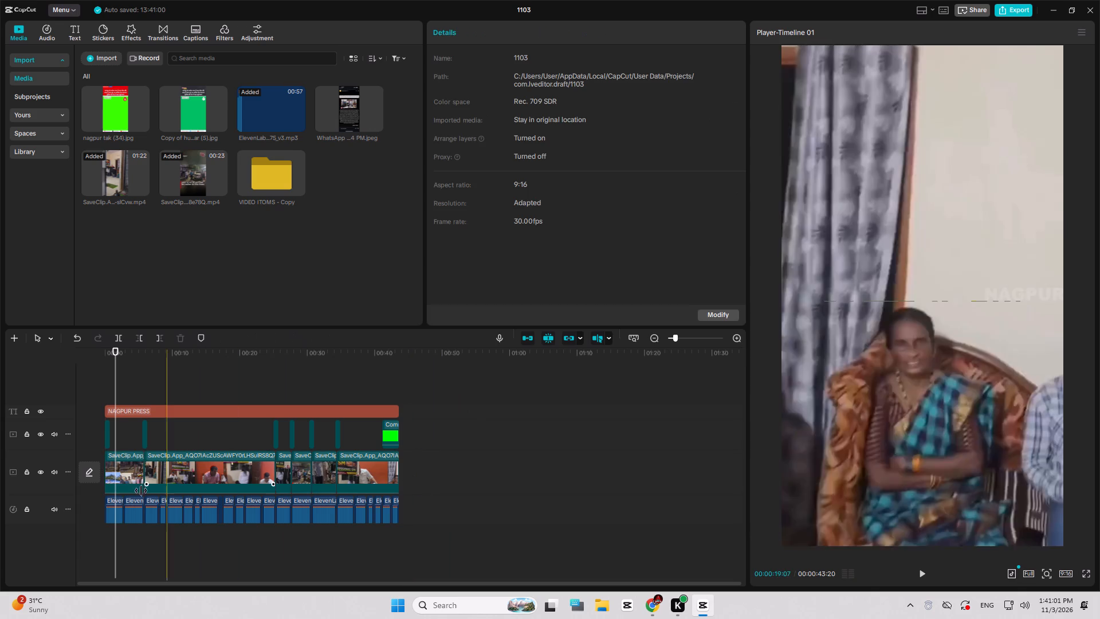
# Move the first clip up and extend its crop downward to the full source frame, including the police office signboard.
pyautogui.click(122, 480)
pyautogui.moveTo(950, 399); pyautogui.dragTo(950, 338)
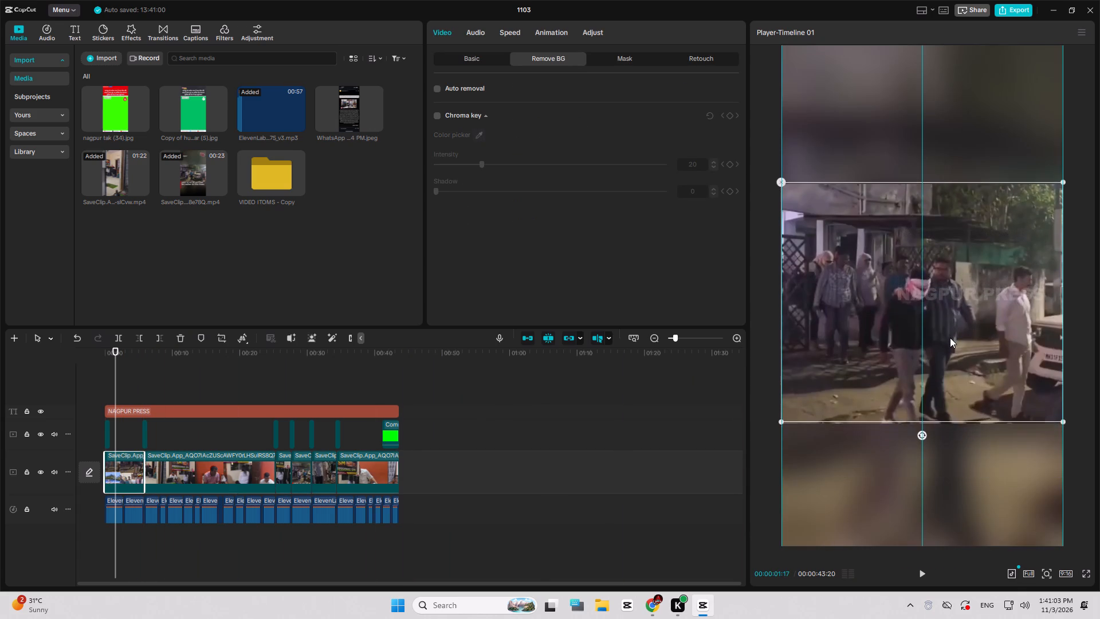
pyautogui.moveTo(950, 338); pyautogui.dragTo(949, 336)
pyautogui.click(218, 340)
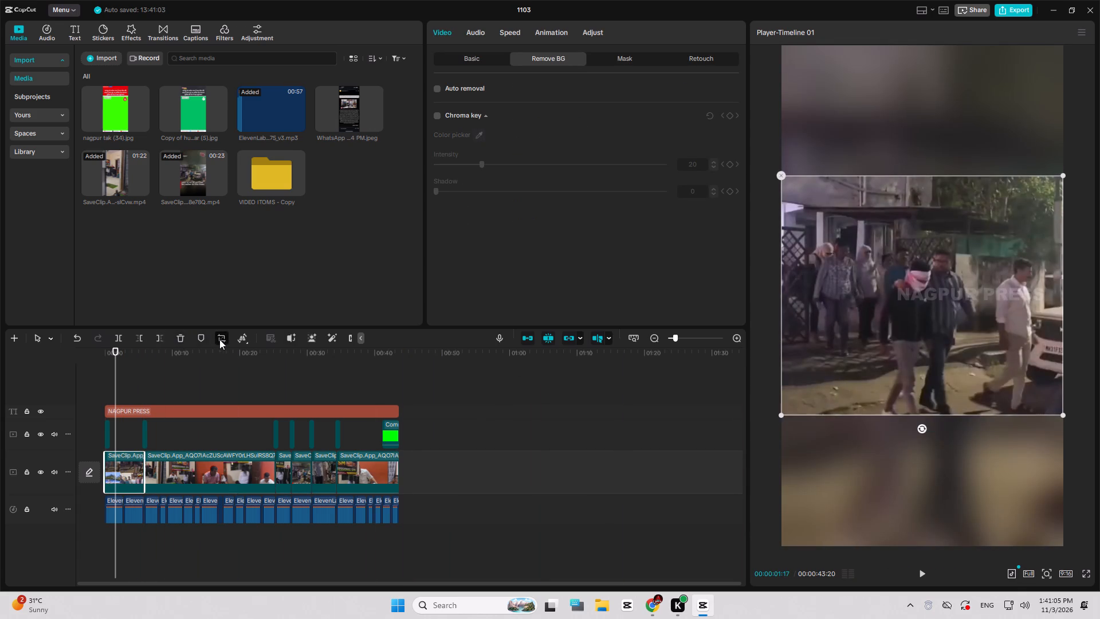
pyautogui.moveTo(552, 284); pyautogui.dragTo(559, 430)
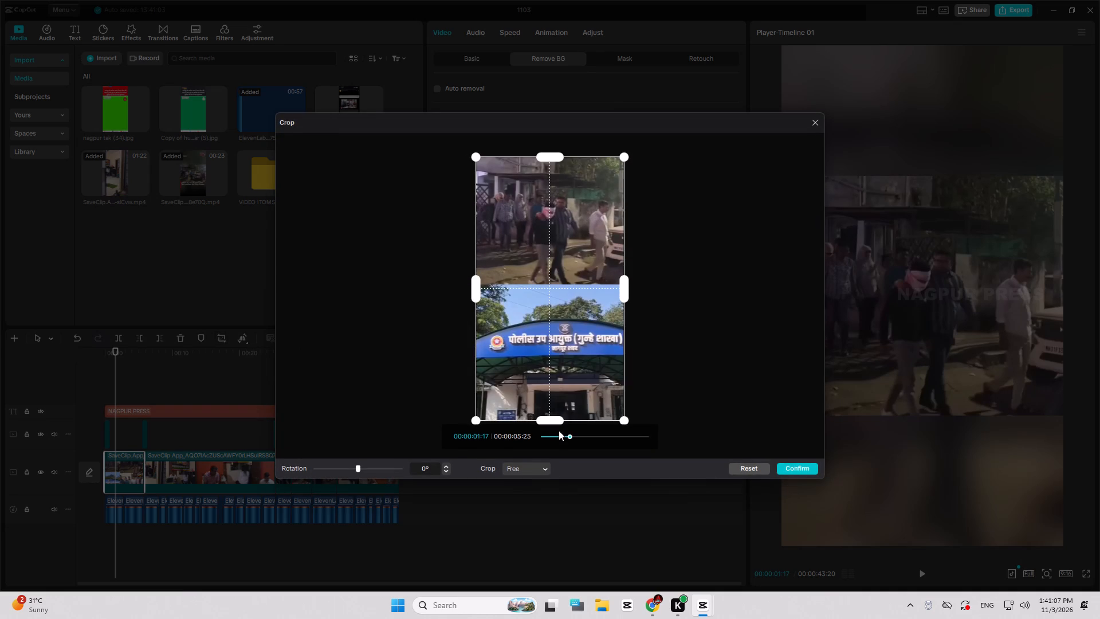
pyautogui.moveTo(559, 430); pyautogui.dragTo(560, 431)
pyautogui.click(791, 464)
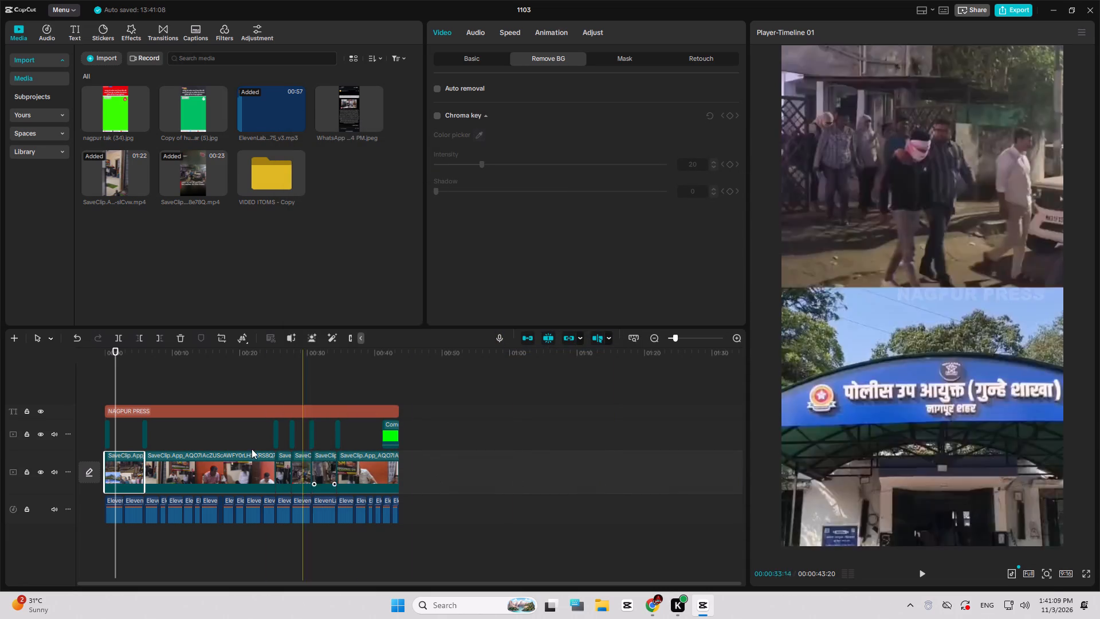
# Review the video up to the clip starting near 00:25 and move that clip up at its start to fill the frame.
pyautogui.moveTo(115, 352); pyautogui.dragTo(45, 367)
pyautogui.press('space')
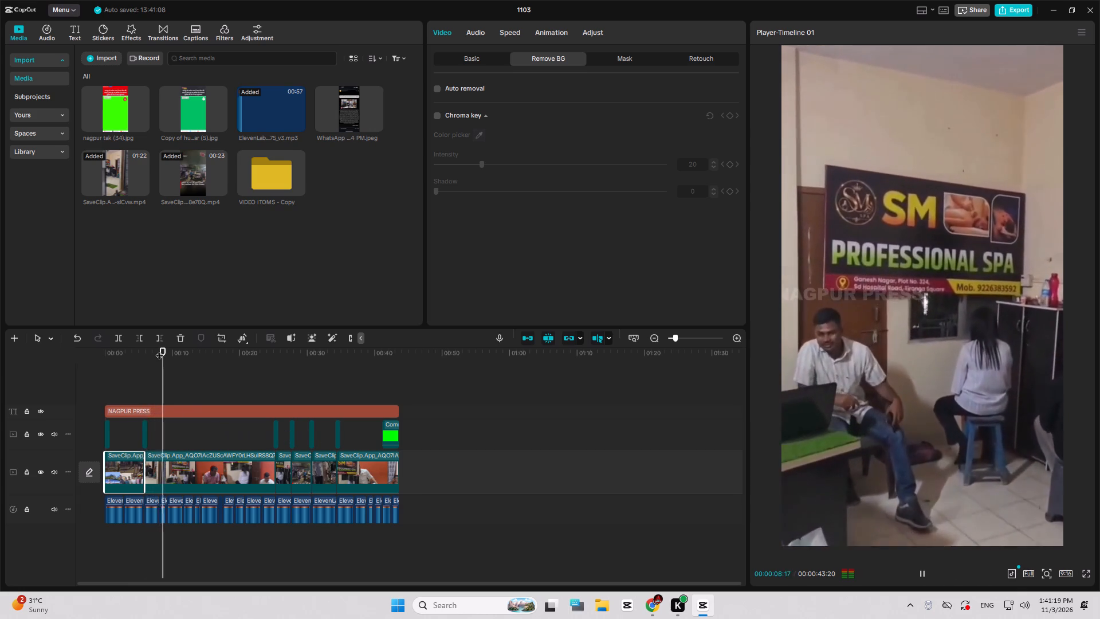
pyautogui.moveTo(160, 349); pyautogui.dragTo(241, 371)
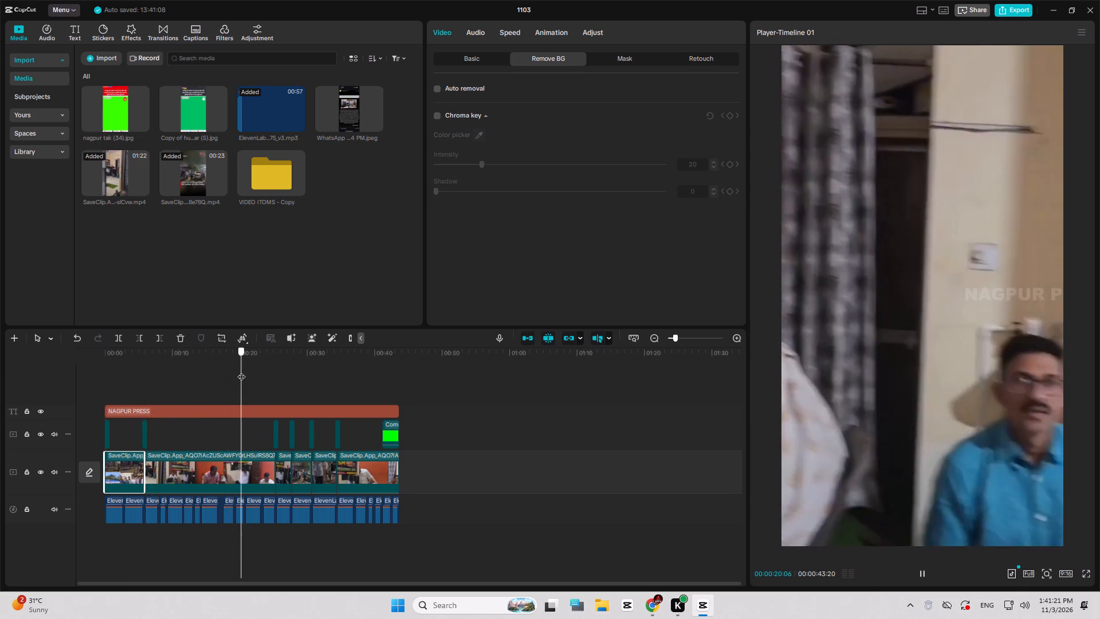
pyautogui.moveTo(241, 371); pyautogui.dragTo(290, 383)
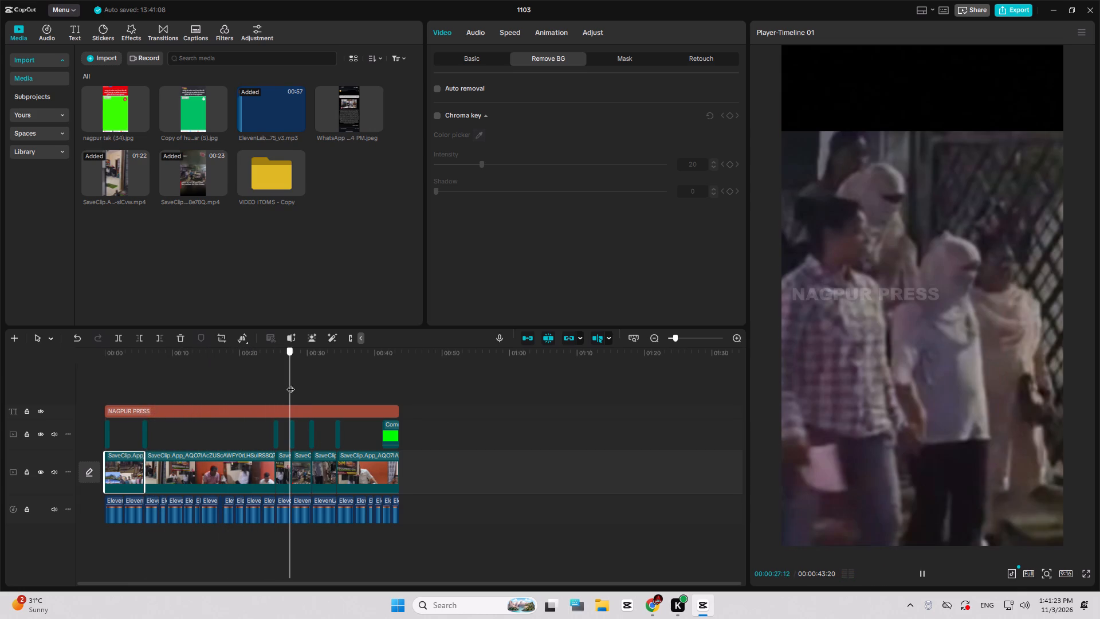
pyautogui.moveTo(290, 383); pyautogui.dragTo(287, 381)
pyautogui.click(282, 465)
pyautogui.keyDown('ctrl'); pyautogui.scroll(6, 284, 466); pyautogui.keyUp('ctrl')
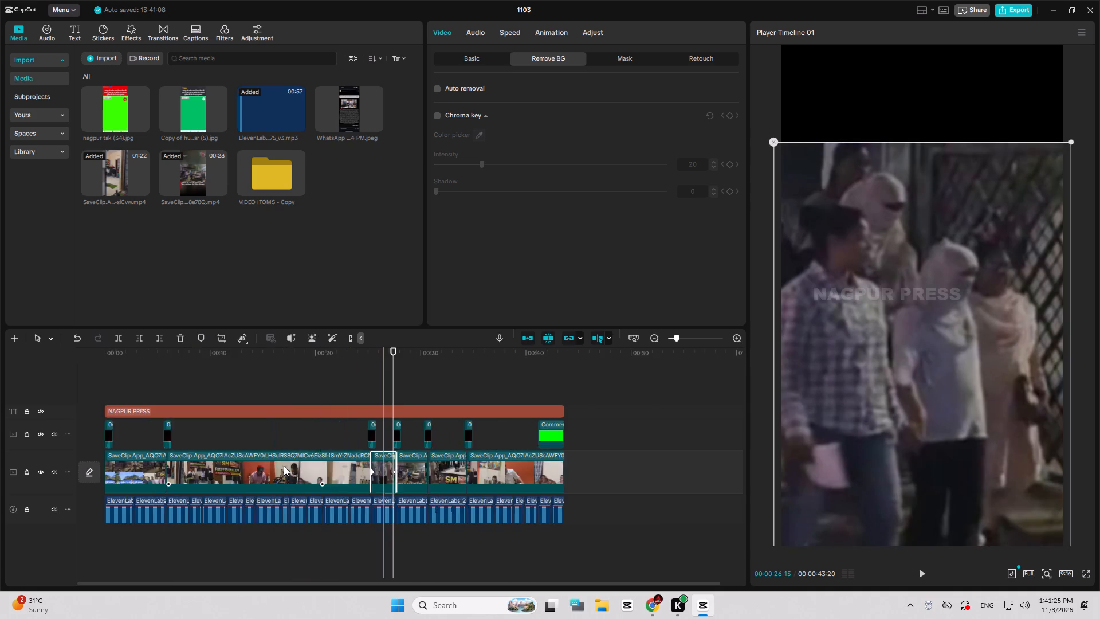
pyautogui.keyDown('ctrl'); pyautogui.scroll(3, 284, 466); pyautogui.keyUp('ctrl')
pyautogui.keyDown('ctrl'); pyautogui.scroll(16, 340, 469); pyautogui.keyUp('ctrl')
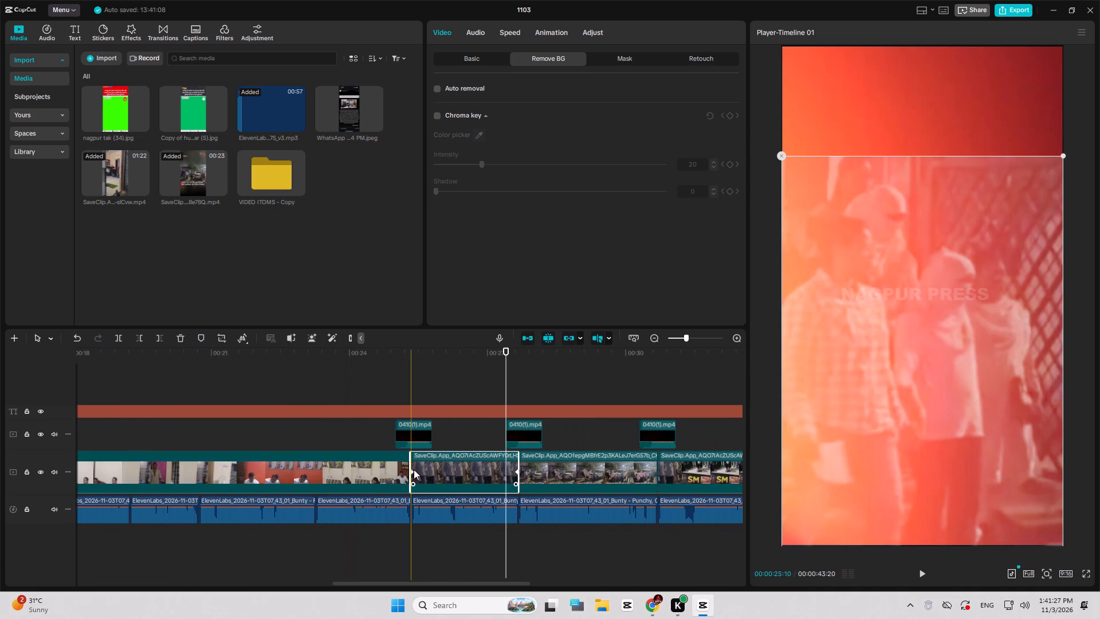
pyautogui.click(414, 469)
pyautogui.moveTo(885, 433); pyautogui.dragTo(881, 398)
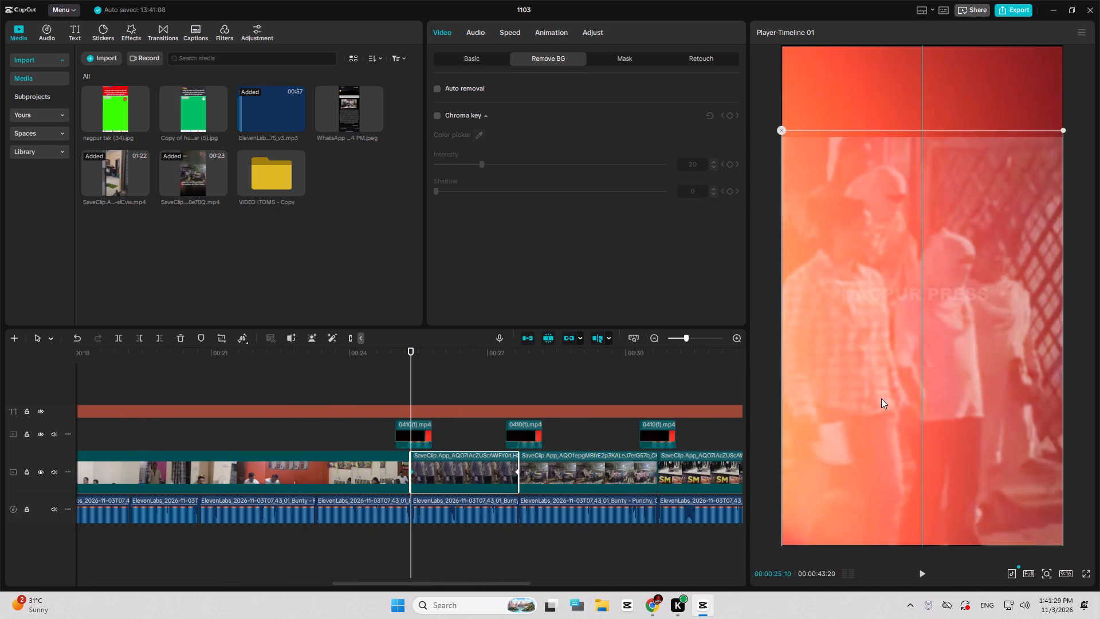
pyautogui.moveTo(881, 398); pyautogui.dragTo(883, 324)
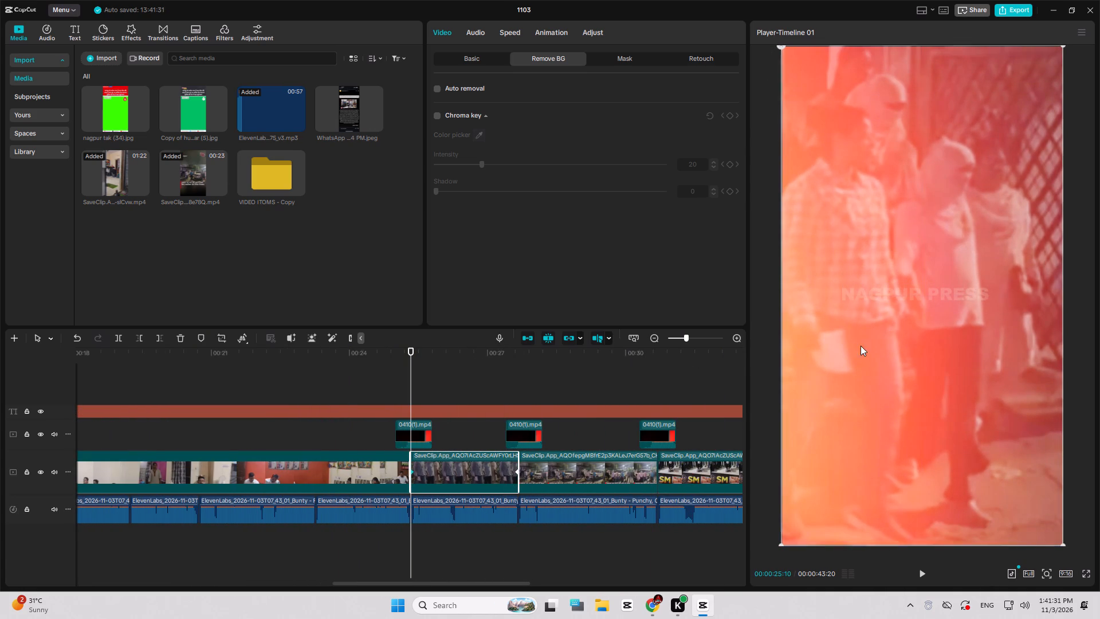
pyautogui.click(515, 473)
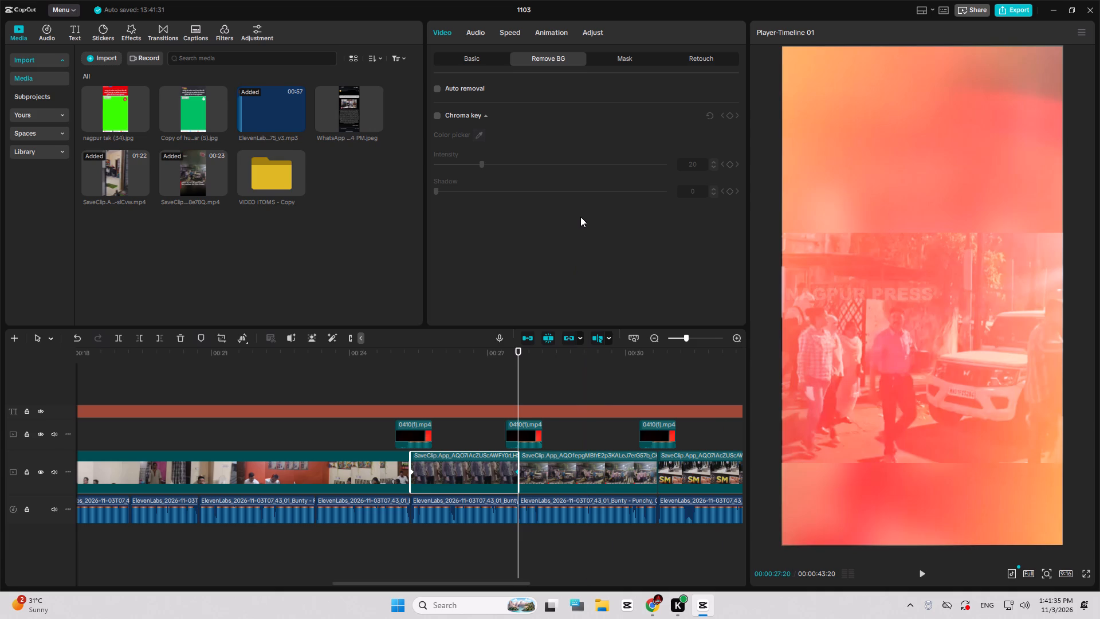
pyautogui.press('Left')
# Keep the crop of the street clip with the white vehicle, scale it to 122% and position it at X 0, Y -55.
pyautogui.click(398, 359)
pyautogui.press('space')
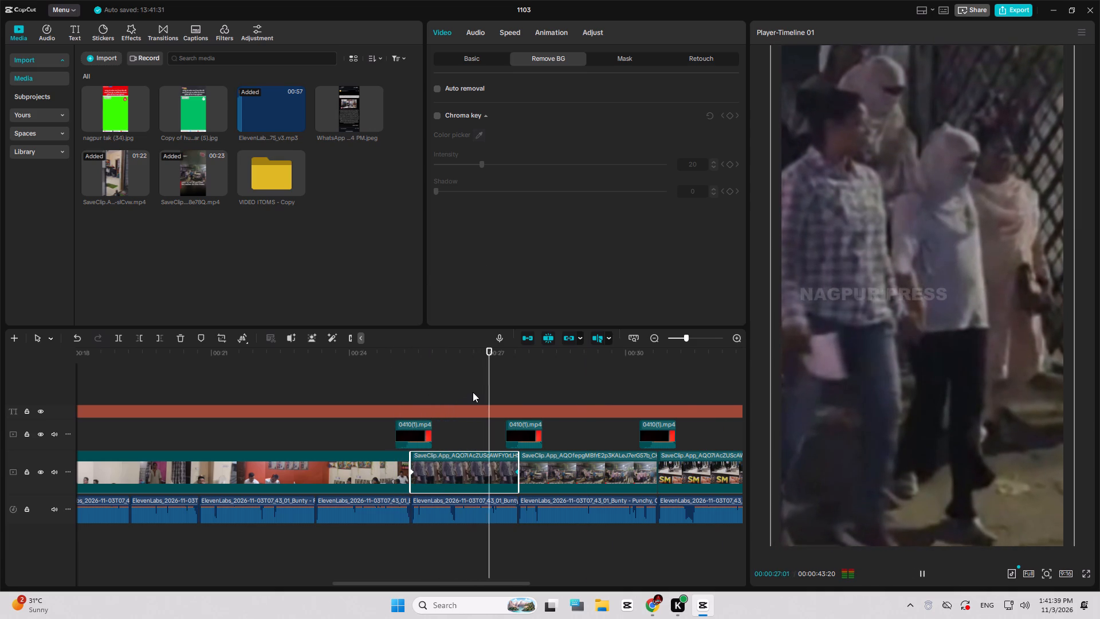
pyautogui.press('space')
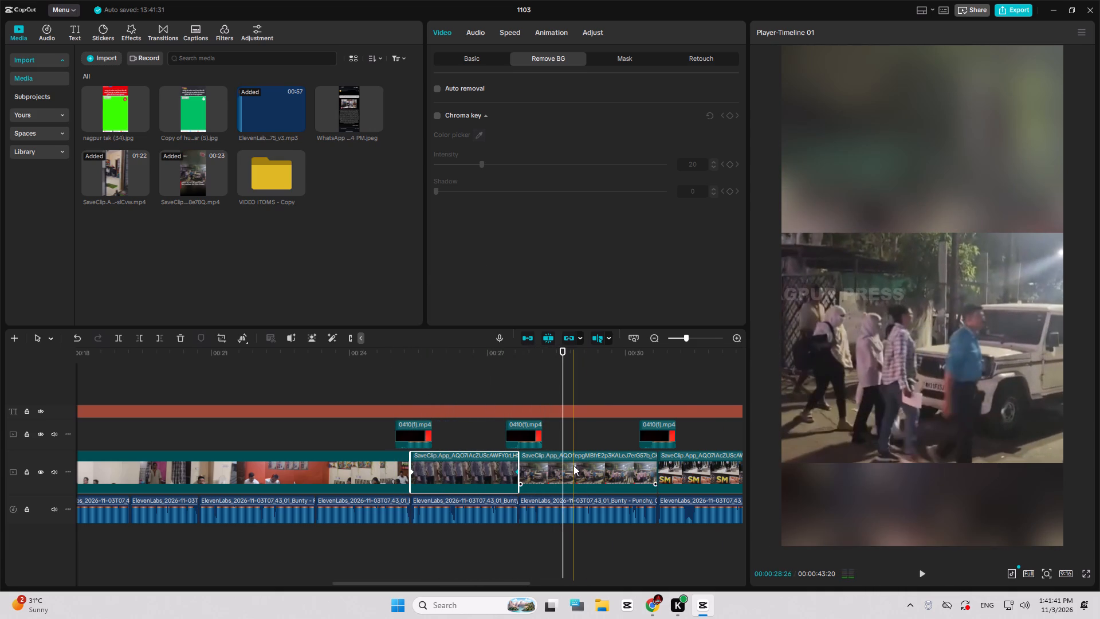
pyautogui.click(573, 465)
pyautogui.click(221, 337)
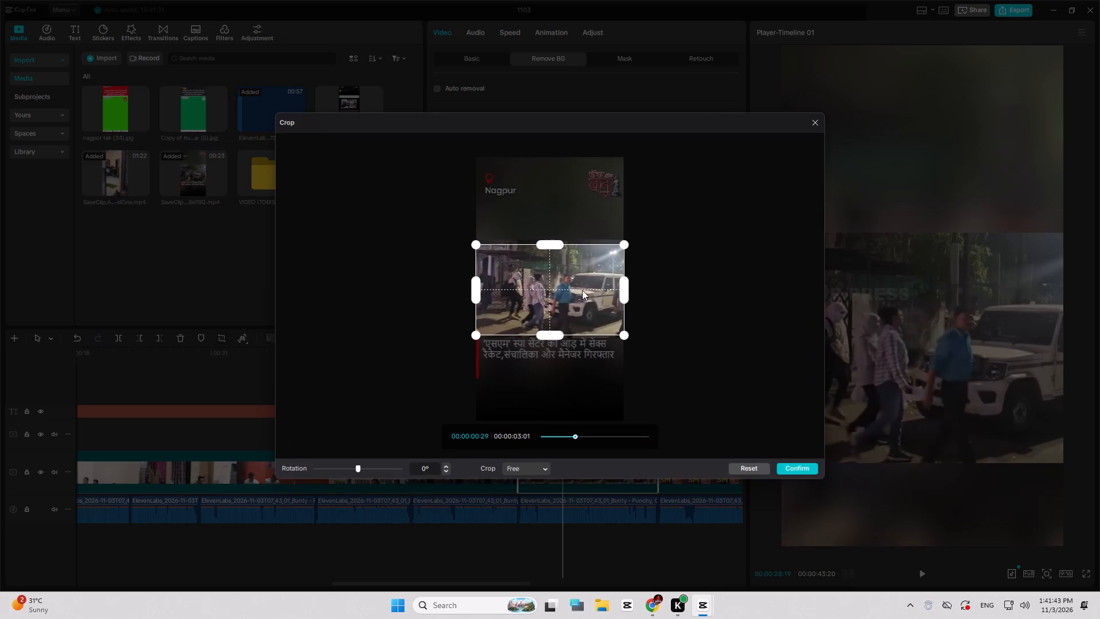
pyautogui.click(798, 467)
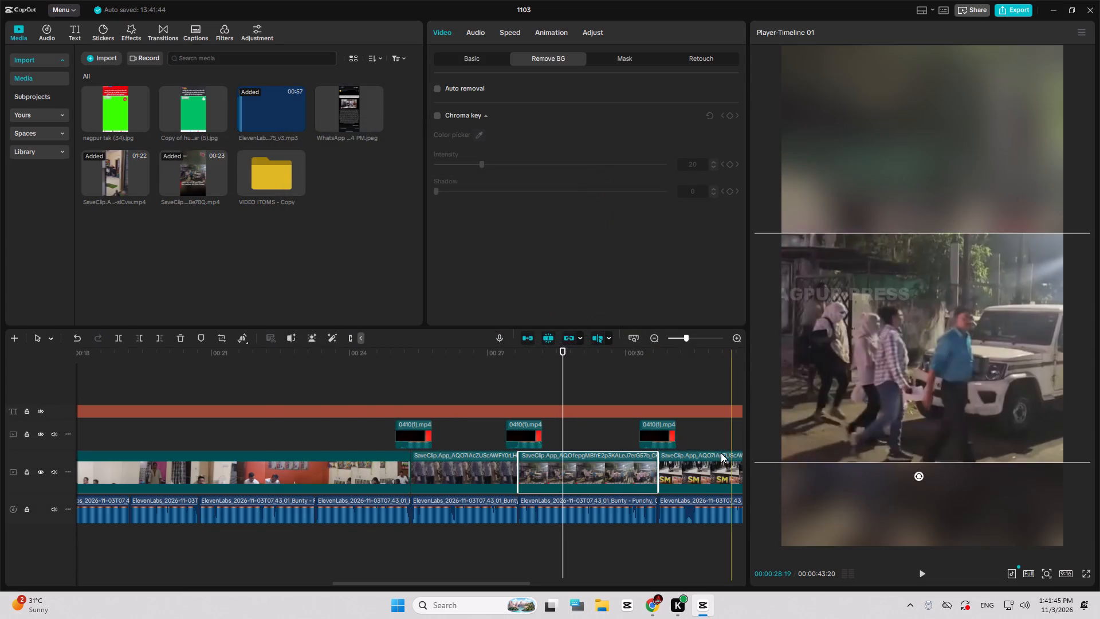
pyautogui.moveTo(892, 416); pyautogui.dragTo(886, 373)
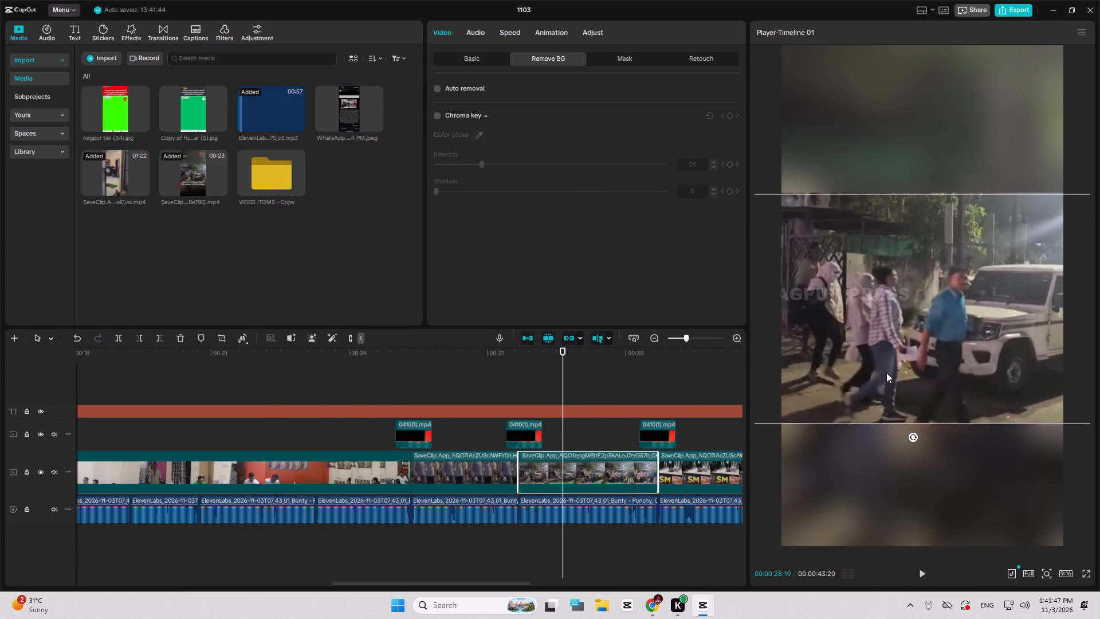
pyautogui.moveTo(886, 373); pyautogui.dragTo(887, 368)
pyautogui.click(478, 61)
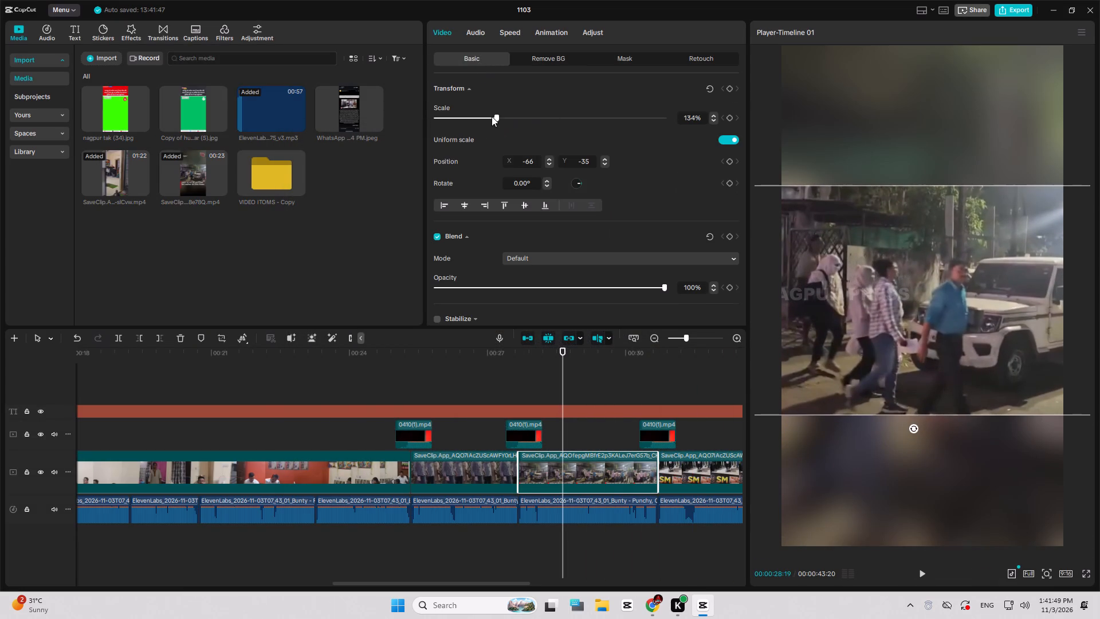
pyautogui.click(494, 116)
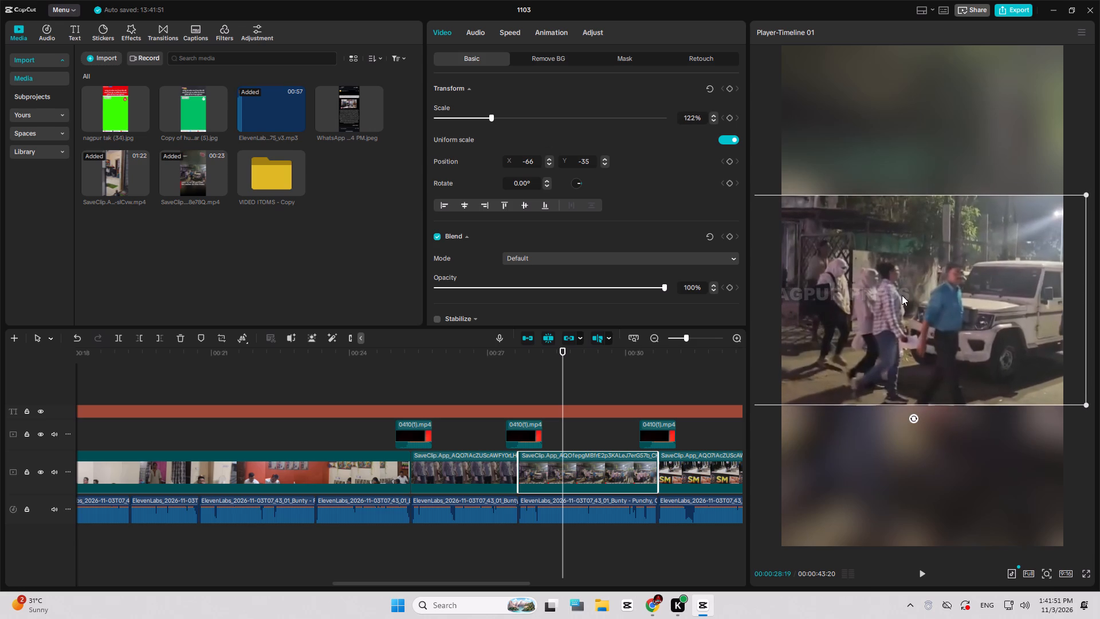
pyautogui.moveTo(912, 324); pyautogui.dragTo(922, 327)
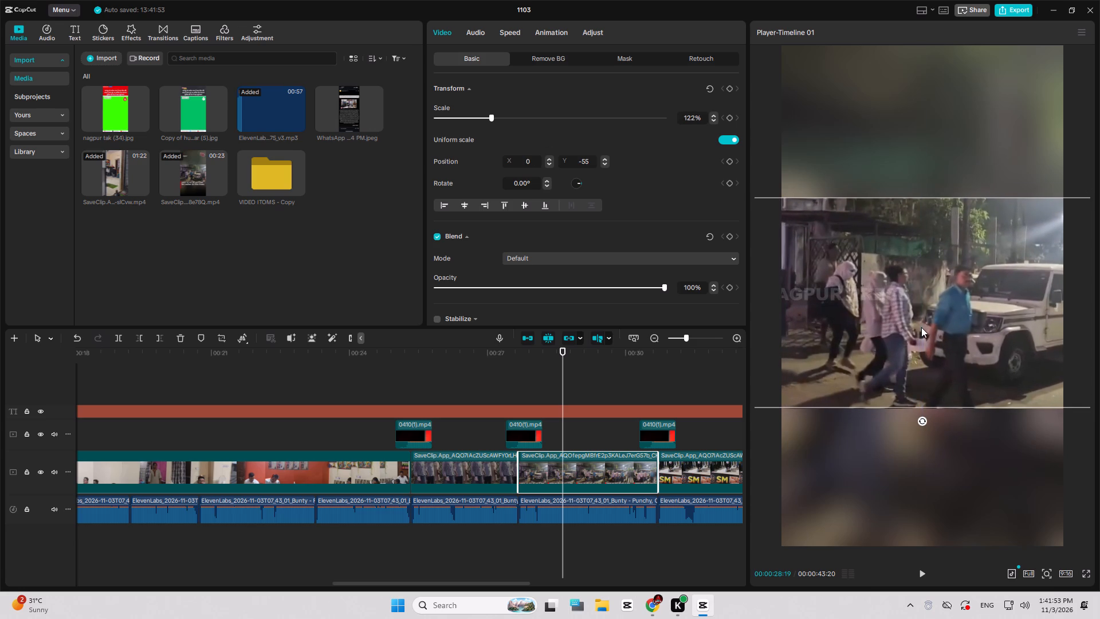
# Move the SM spa group-photo clip up to Y -66 at its starting keyframe so it fills the frame.
pyautogui.press('space')
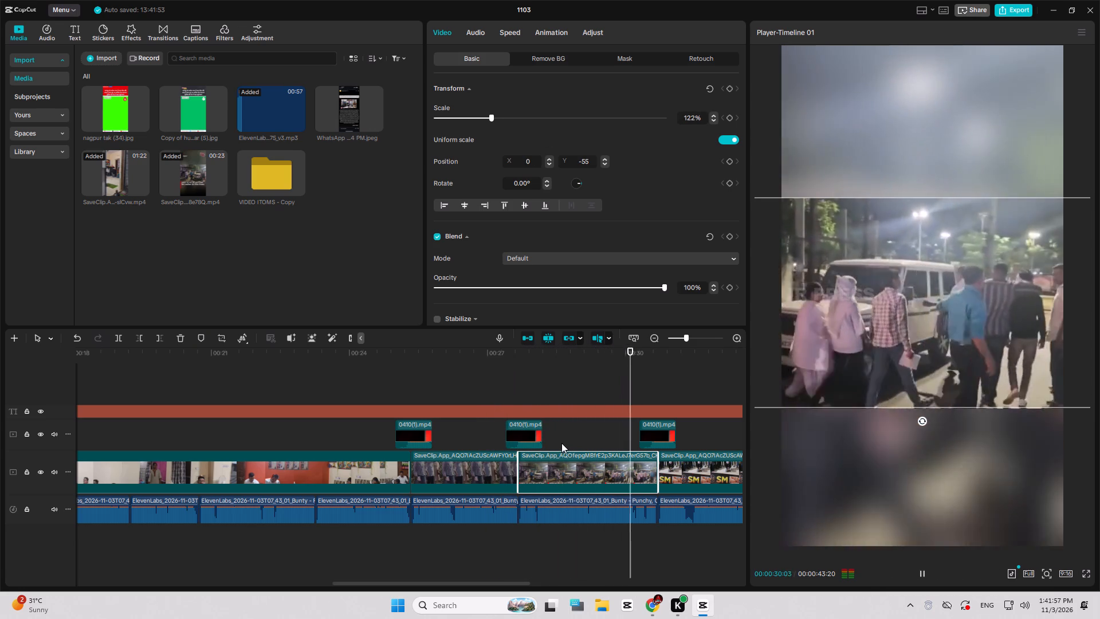
pyautogui.click(555, 440)
pyautogui.press('space')
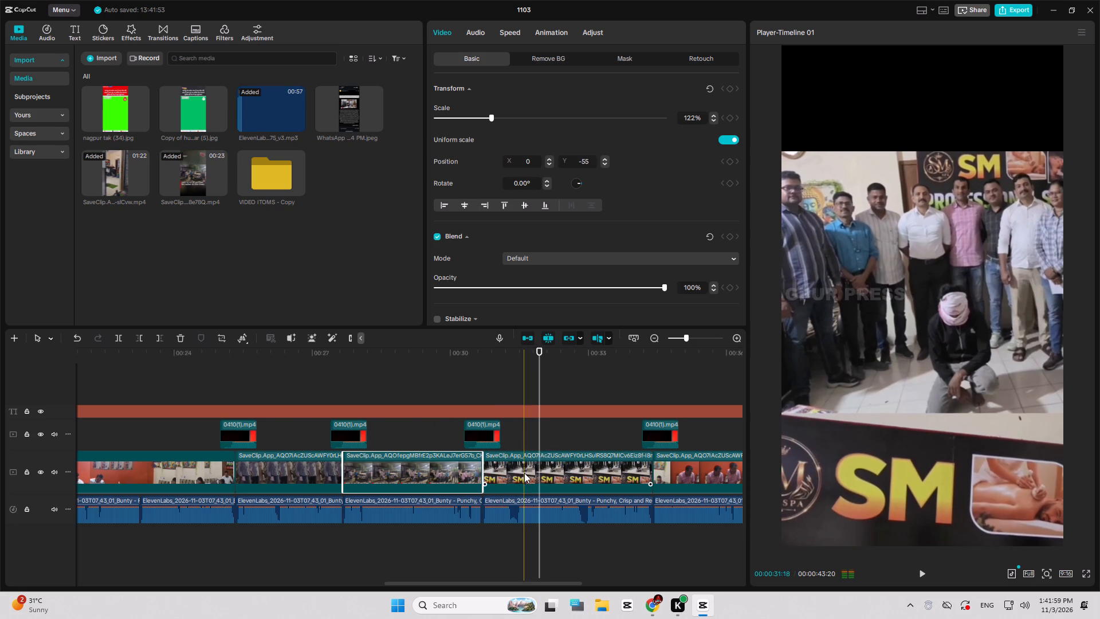
pyautogui.click(526, 474)
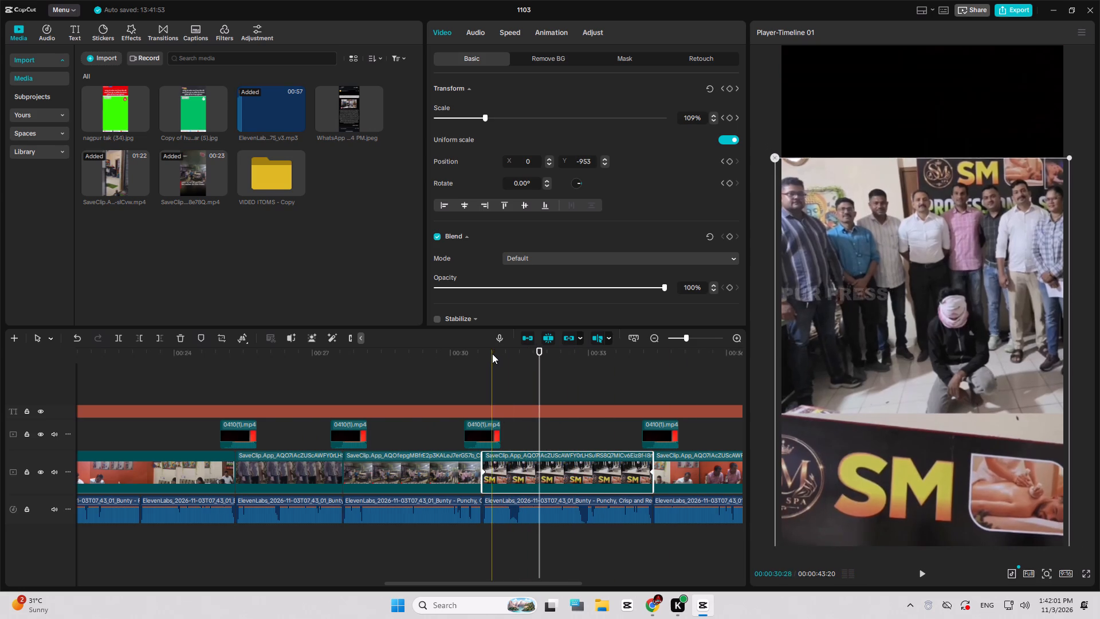
pyautogui.moveTo(492, 354); pyautogui.dragTo(488, 361)
pyautogui.click(484, 474)
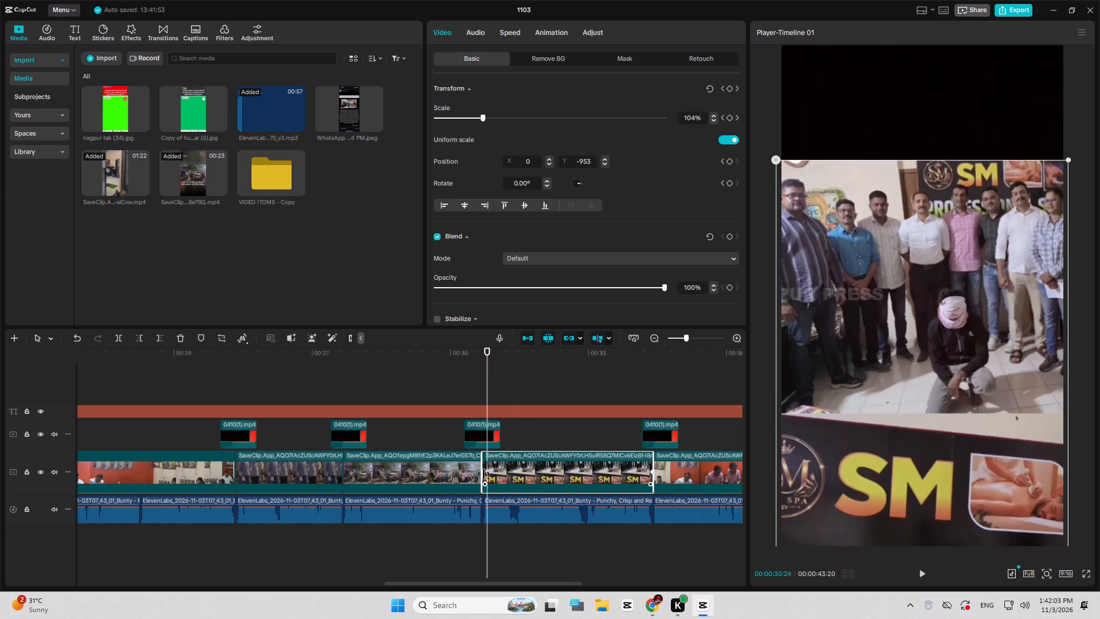
pyautogui.moveTo(984, 418); pyautogui.dragTo(984, 319)
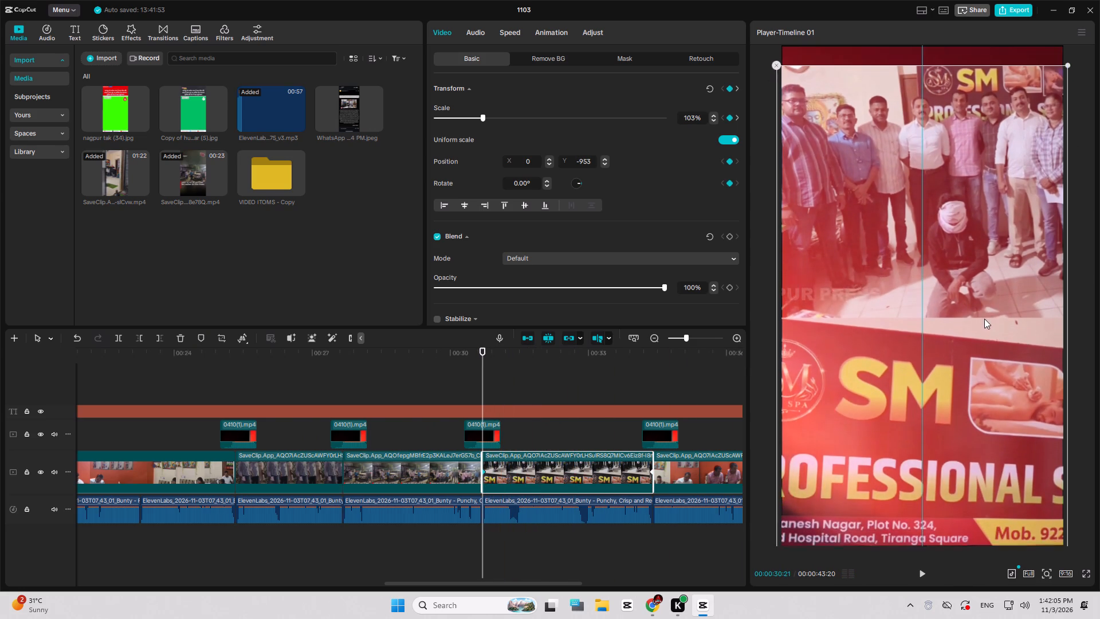
pyautogui.moveTo(984, 319); pyautogui.dragTo(981, 300)
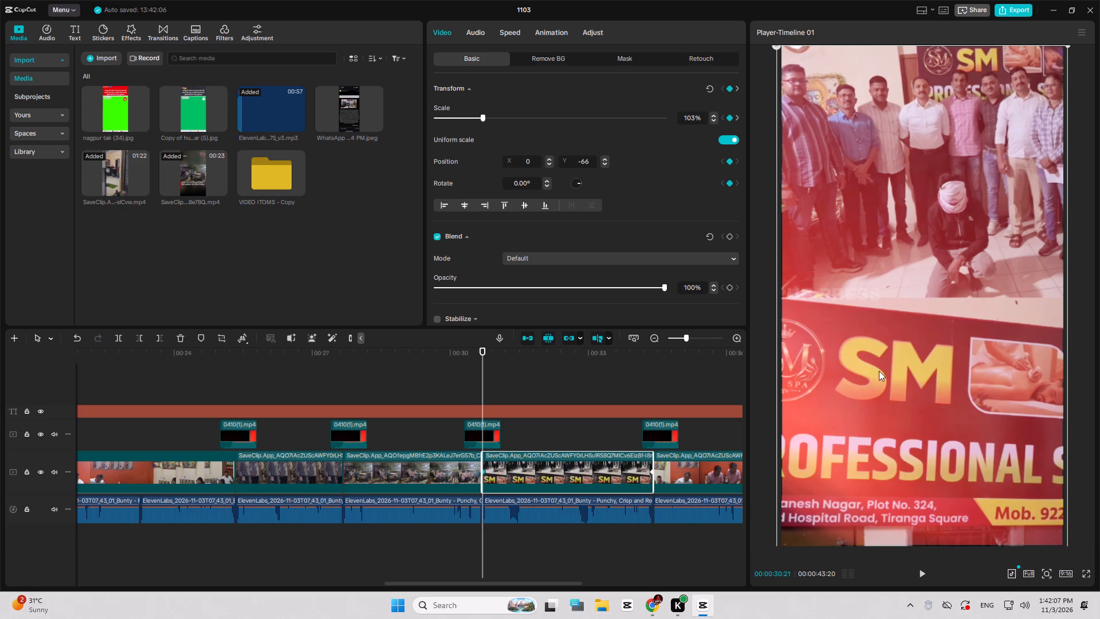
# Play the SM spa clip through into the following clip to check the framing.
pyautogui.press('space')
pyautogui.click(651, 433)
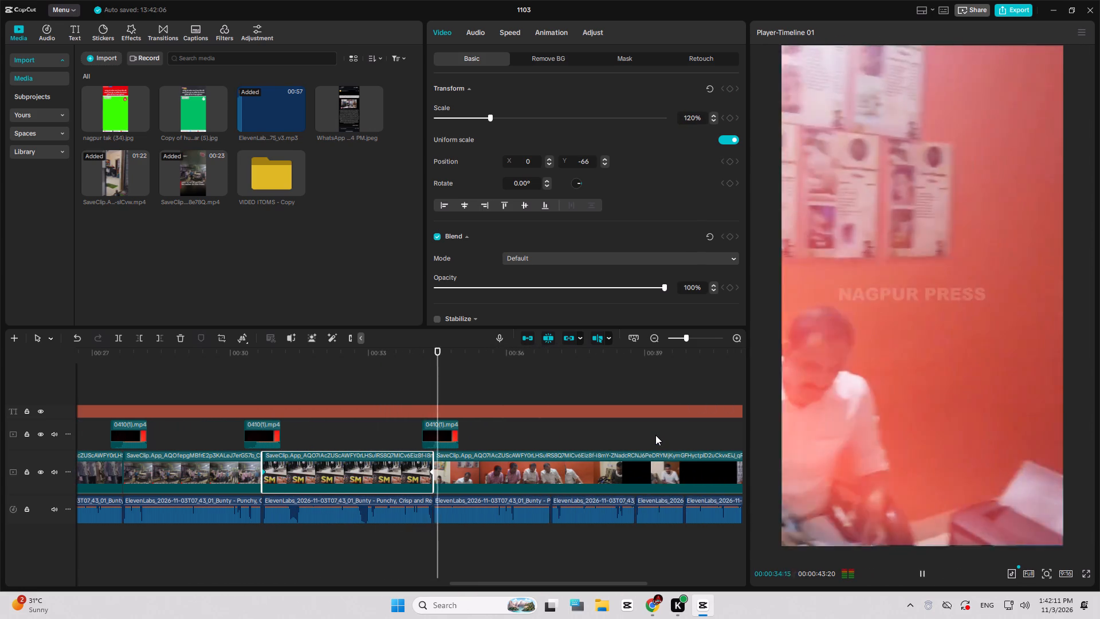
pyautogui.click(656, 435)
pyautogui.press('space')
pyautogui.keyDown('ctrl'); pyautogui.scroll(-6, 582, 408); pyautogui.keyUp('ctrl')
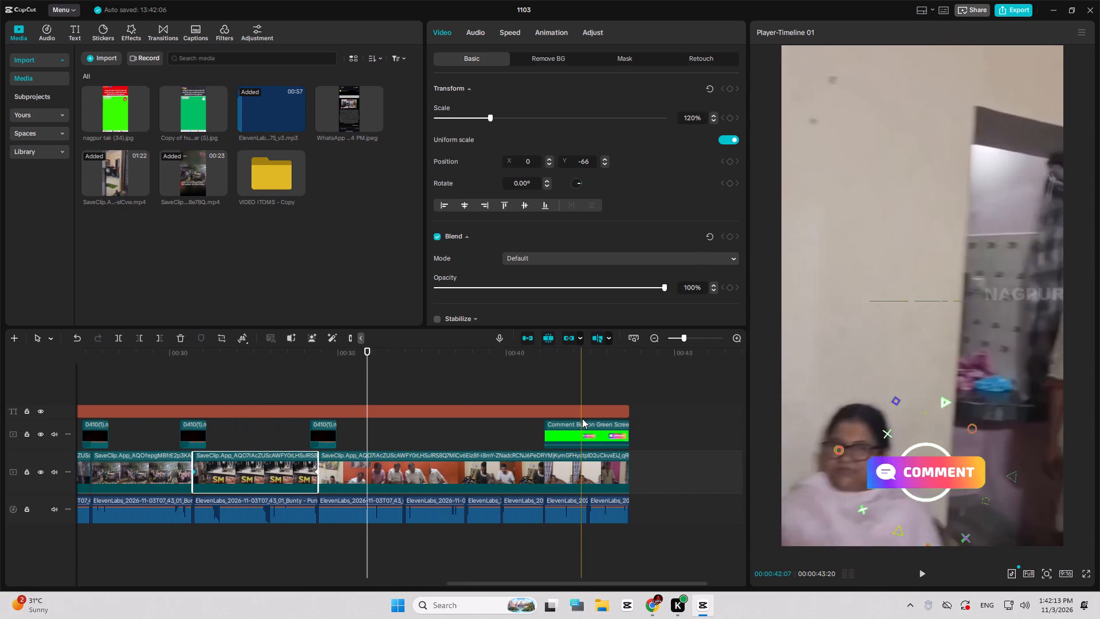
# Crop a thin strip off the top edge of the Comment Button green-screen overlay near the video's end and play the result.
pyautogui.press('space')
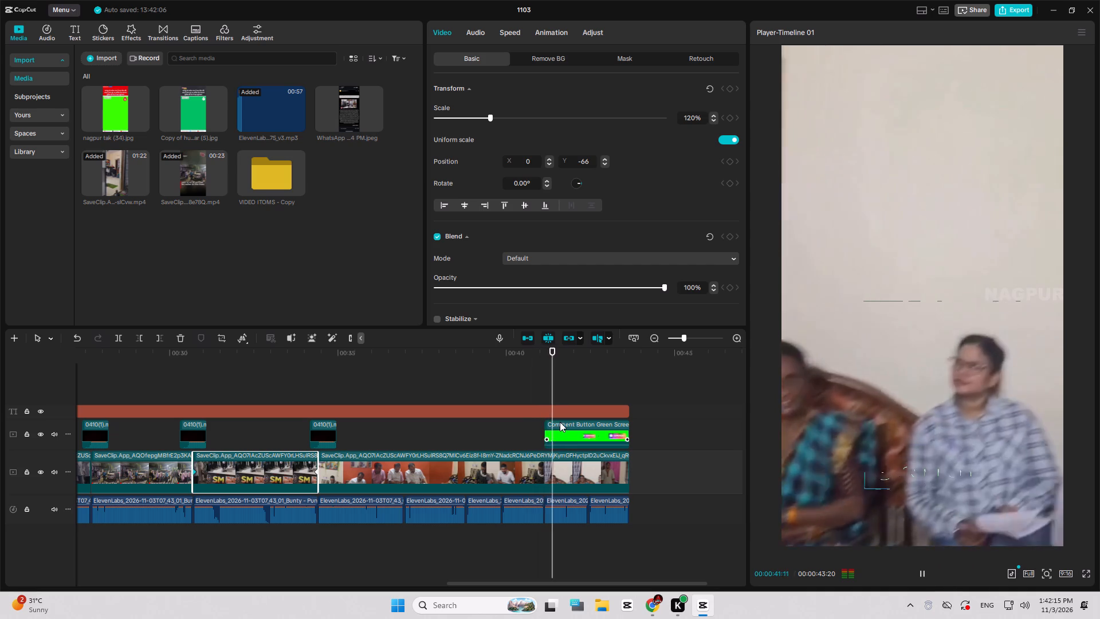
pyautogui.press('space')
pyautogui.click(582, 433)
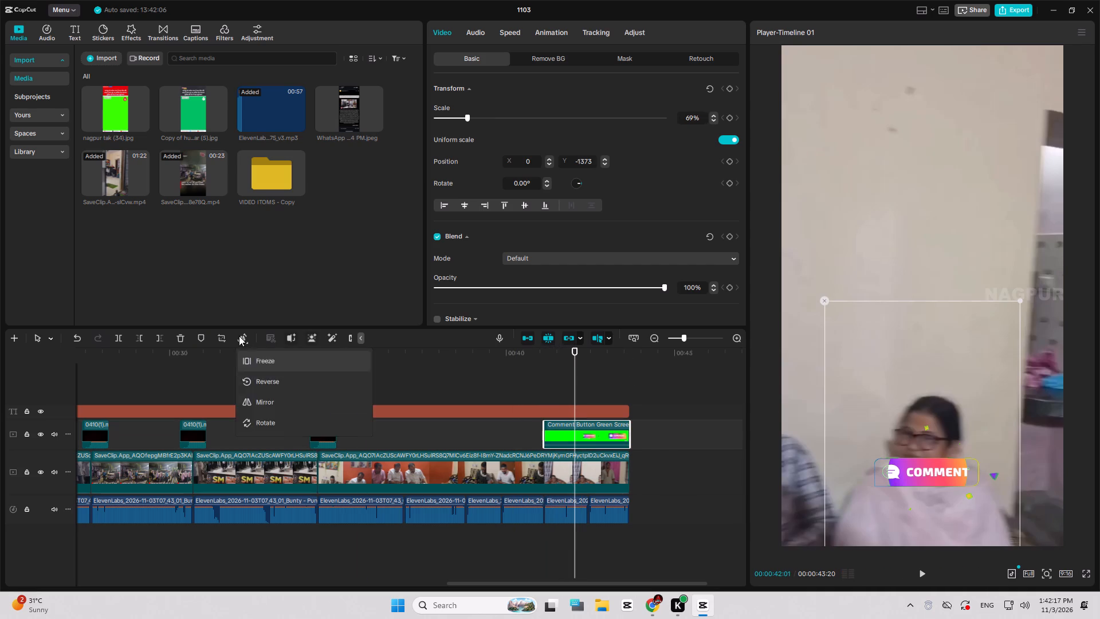
pyautogui.click(223, 337)
pyautogui.moveTo(556, 158); pyautogui.dragTo(557, 173)
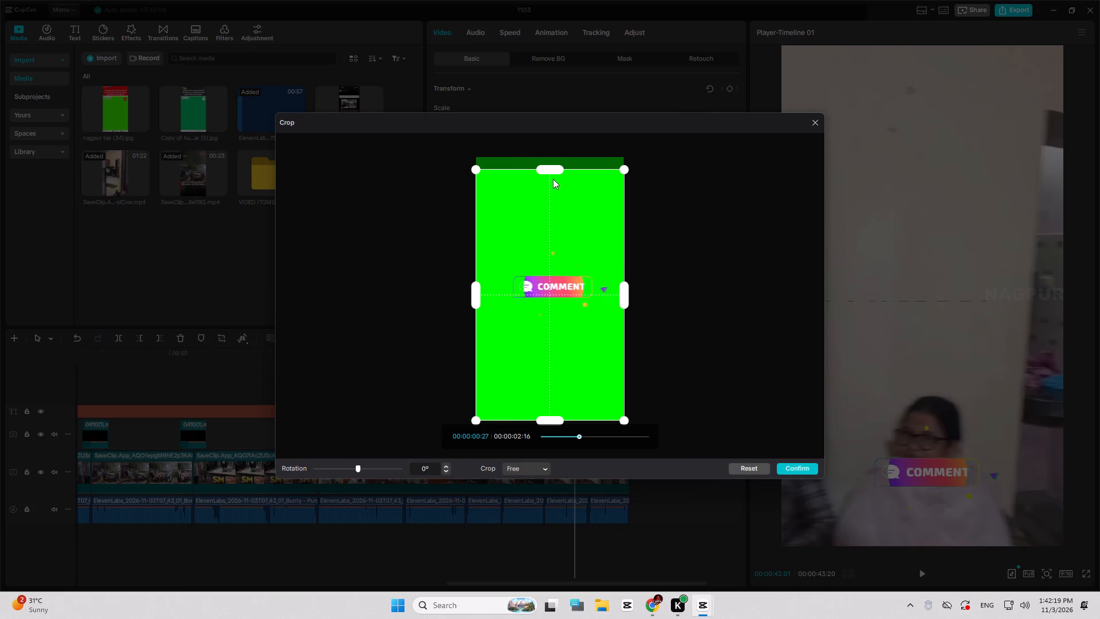
pyautogui.click(802, 470)
pyautogui.press('space')
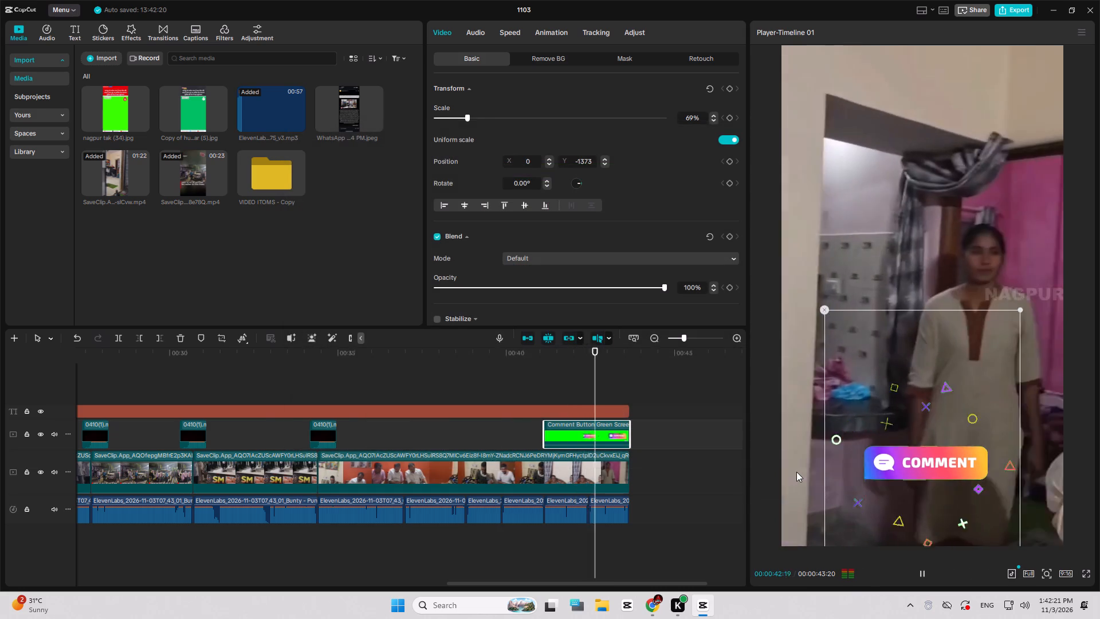
# Export the full-frame video of project 1103 to the computer.
pyautogui.click(1017, 14)
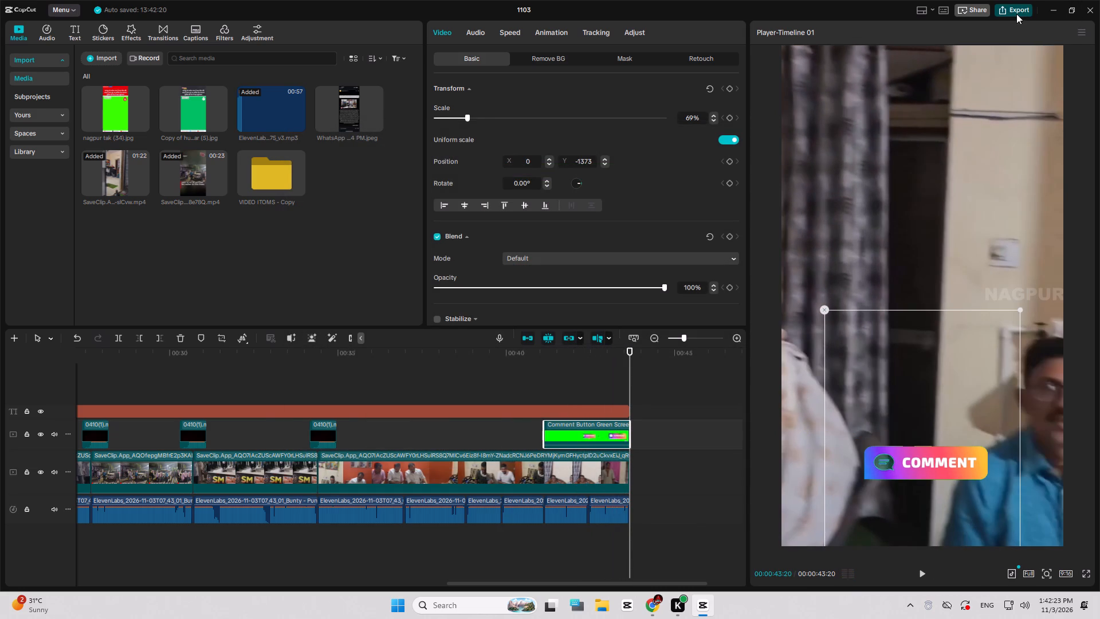